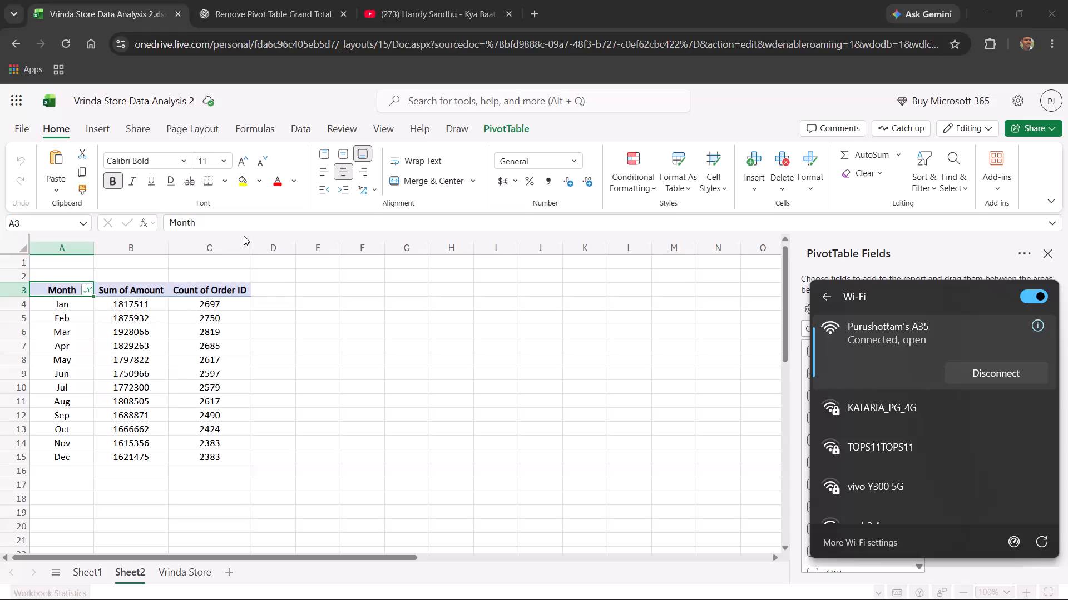
# Dismiss the Wi-Fi panel and select the whole pivot table, A3:C15, on Sheet2.
pyautogui.click(441, 524)
pyautogui.moveTo(225, 461); pyautogui.dragTo(42, 286)
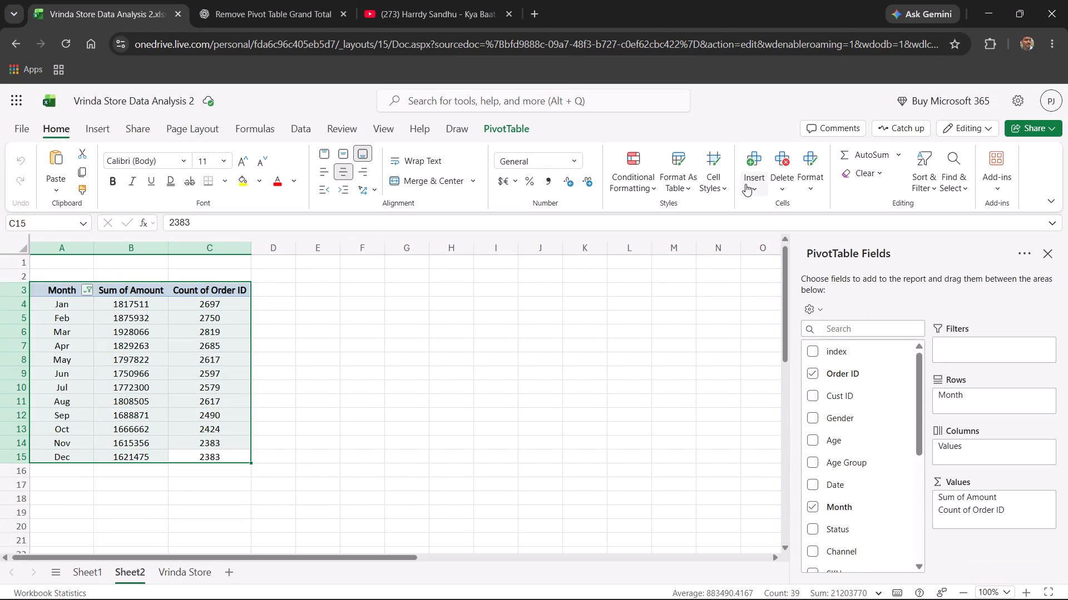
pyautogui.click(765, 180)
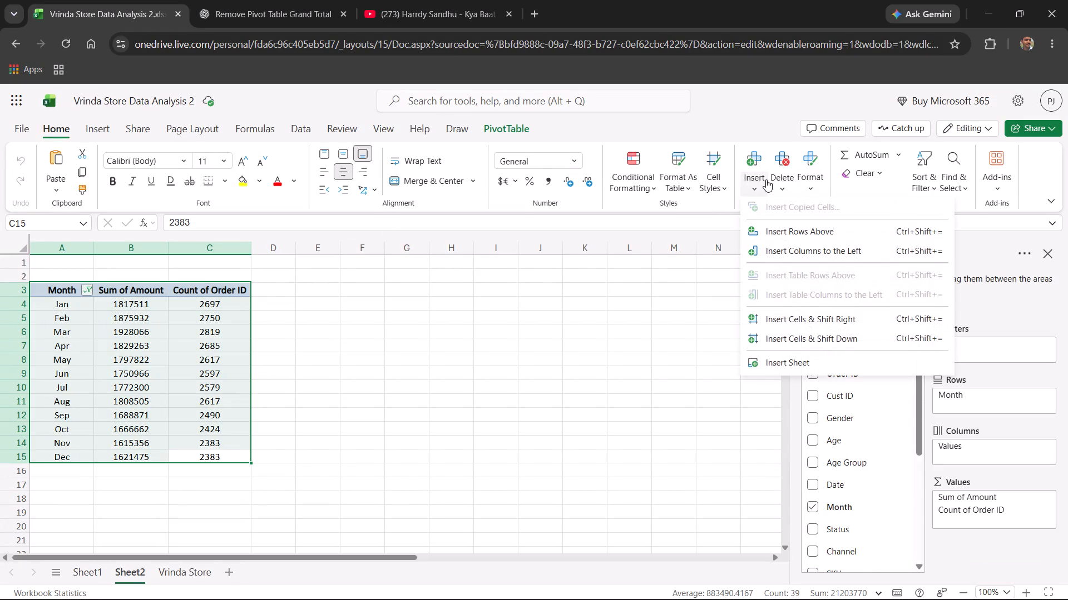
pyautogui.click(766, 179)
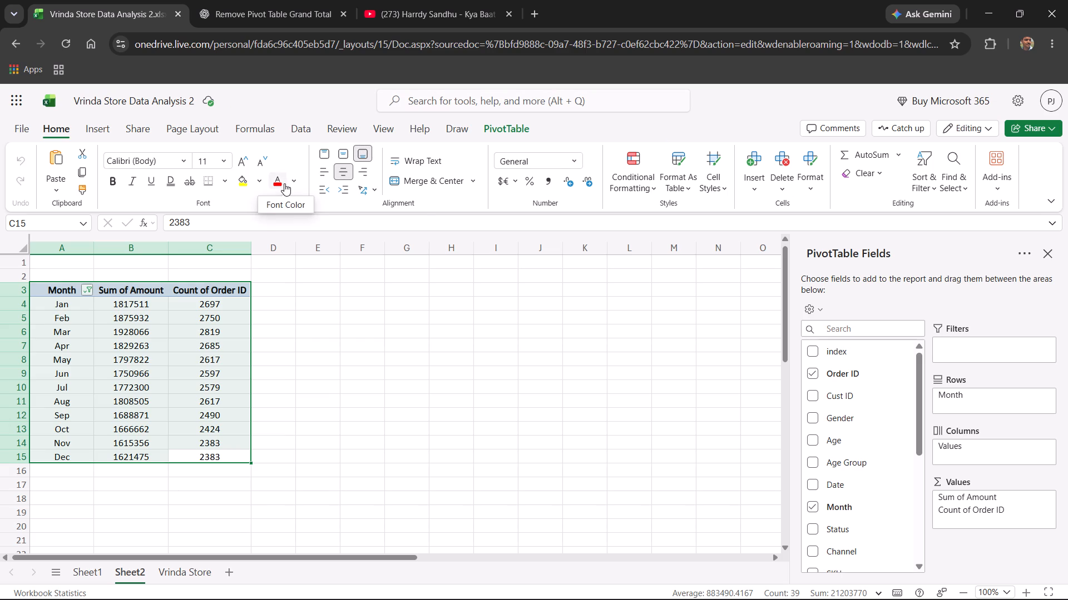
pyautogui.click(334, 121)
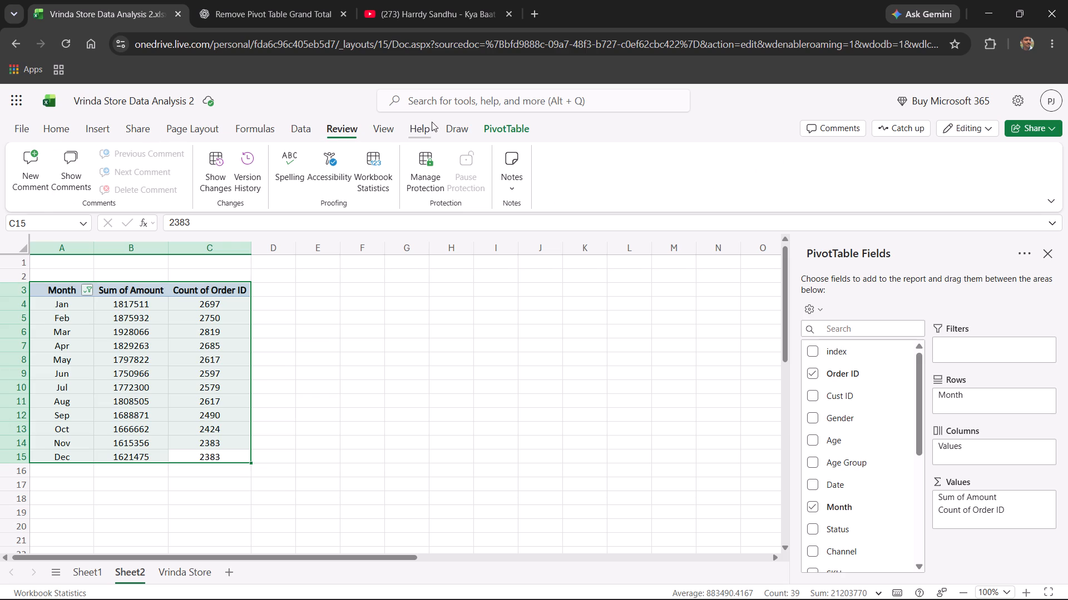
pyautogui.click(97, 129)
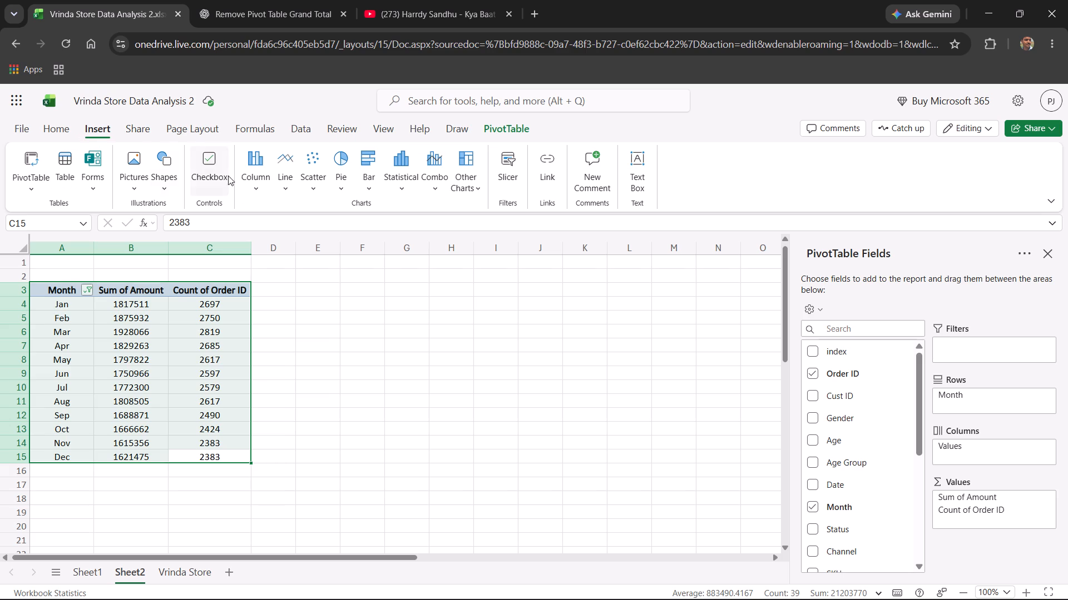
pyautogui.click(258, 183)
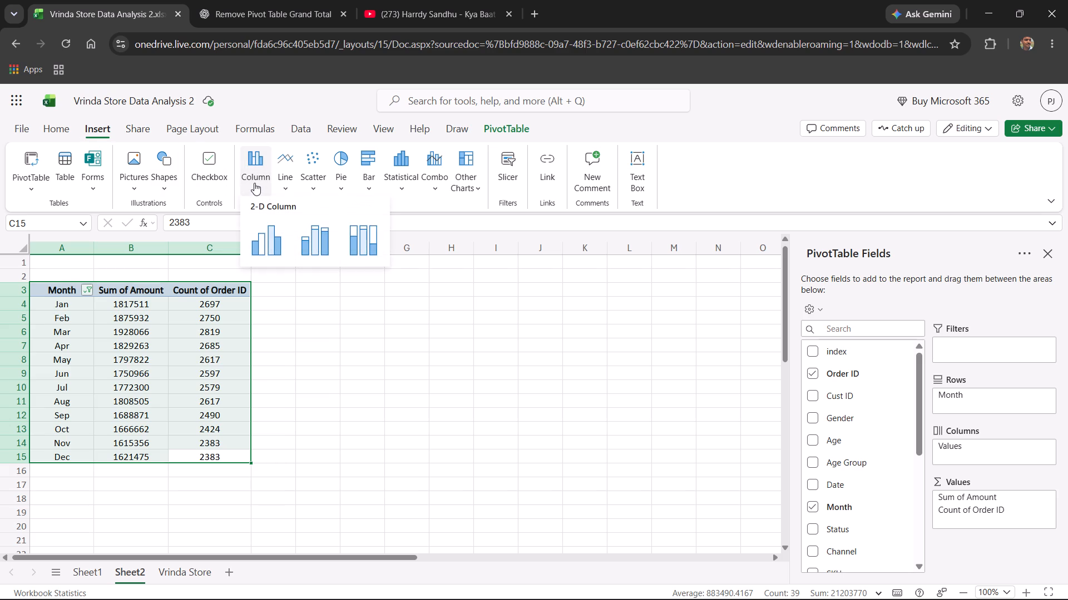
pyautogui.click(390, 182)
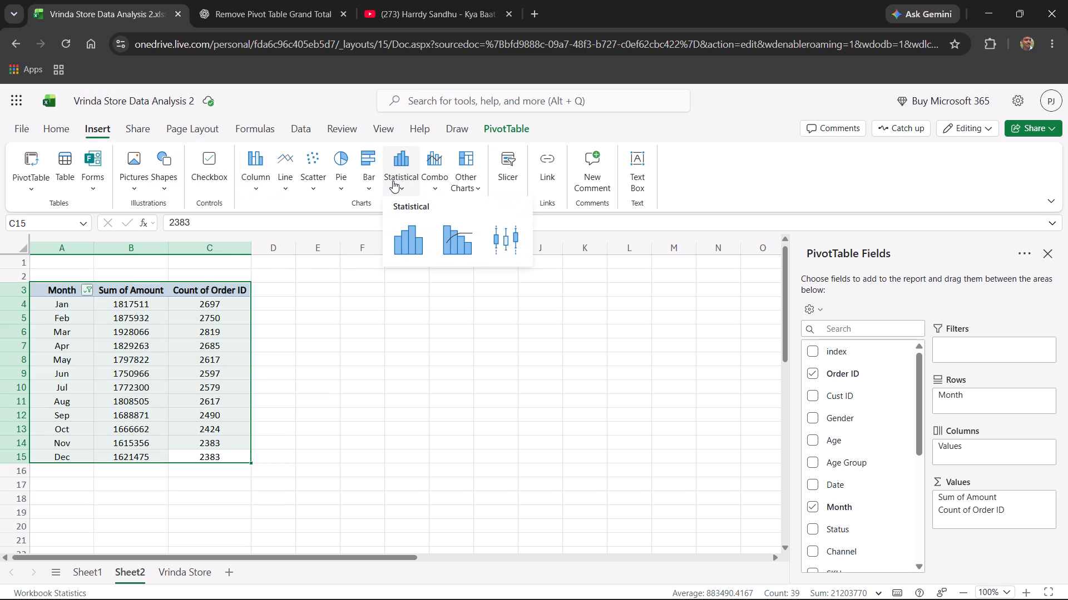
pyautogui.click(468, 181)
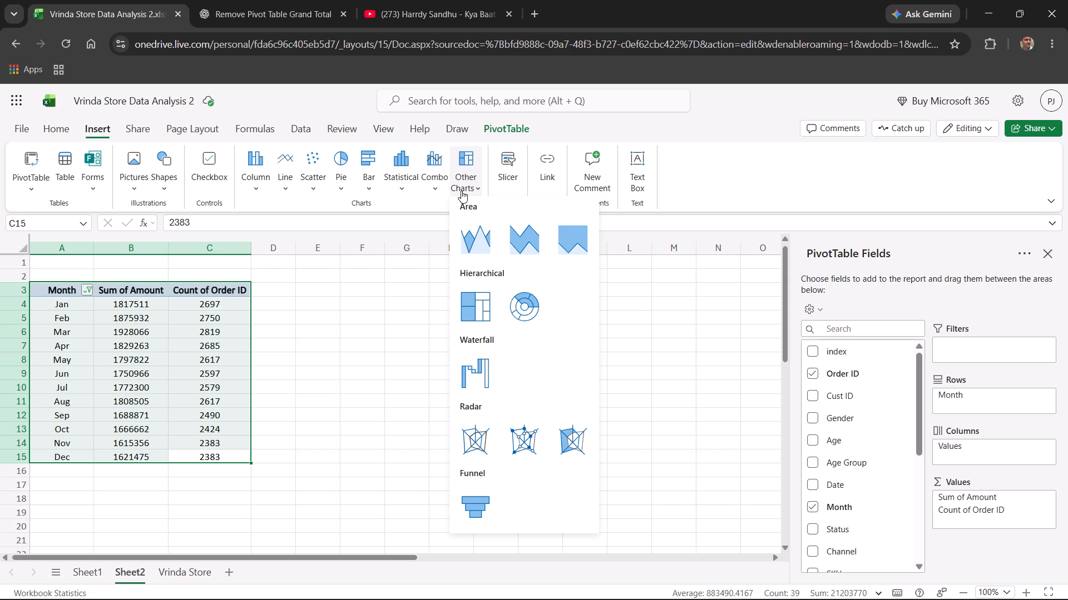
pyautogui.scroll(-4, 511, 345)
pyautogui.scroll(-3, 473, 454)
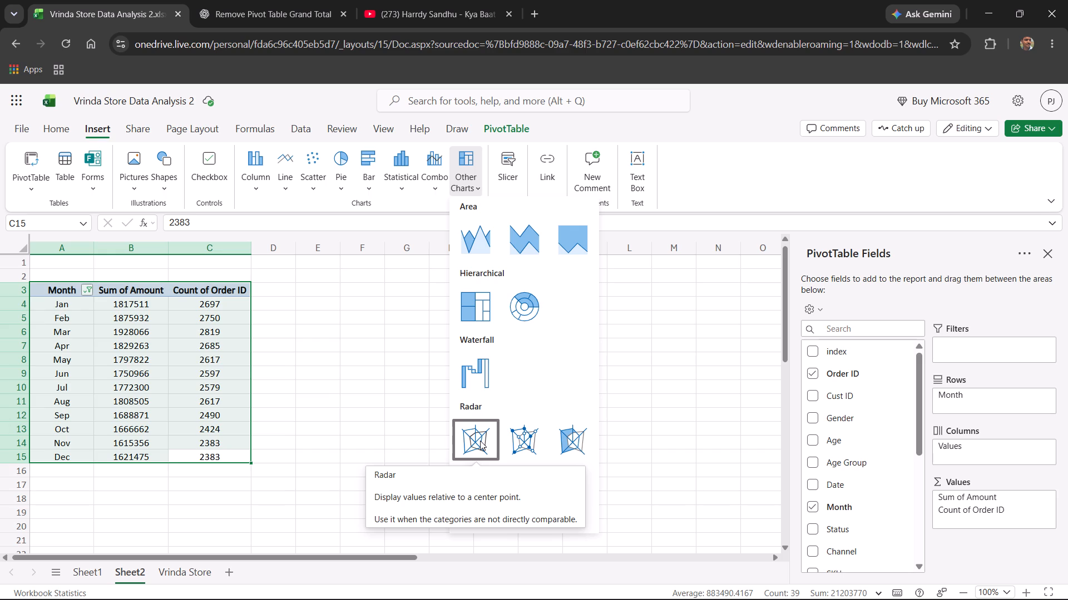
# Search the commands for "pivot chart" and insert a clustered column chart from the monthly PivotTable on Sheet2.
pyautogui.click(522, 106)
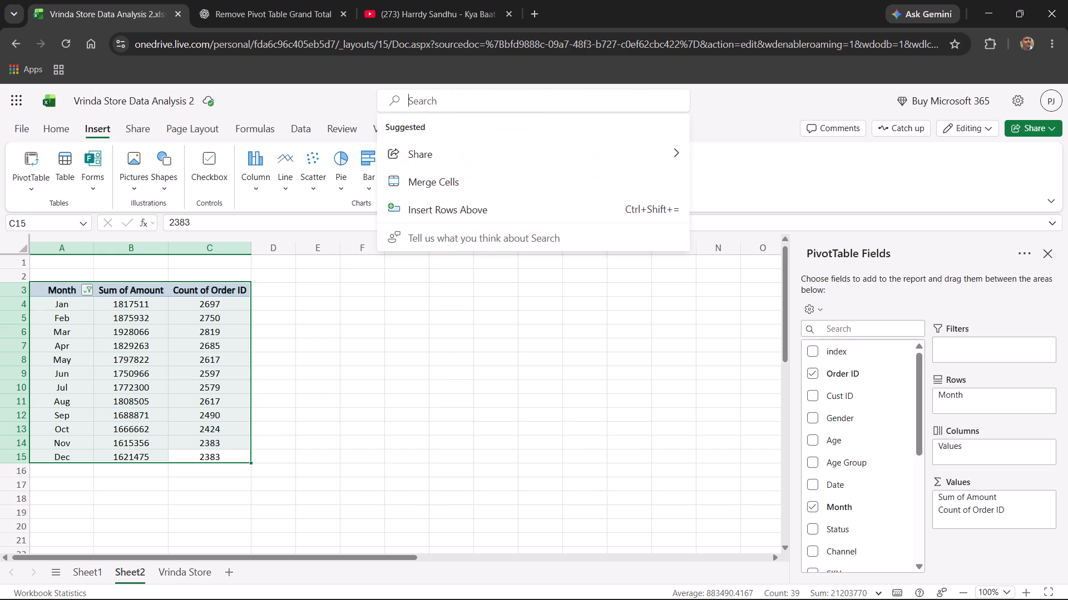
pyautogui.write('pivotchart')
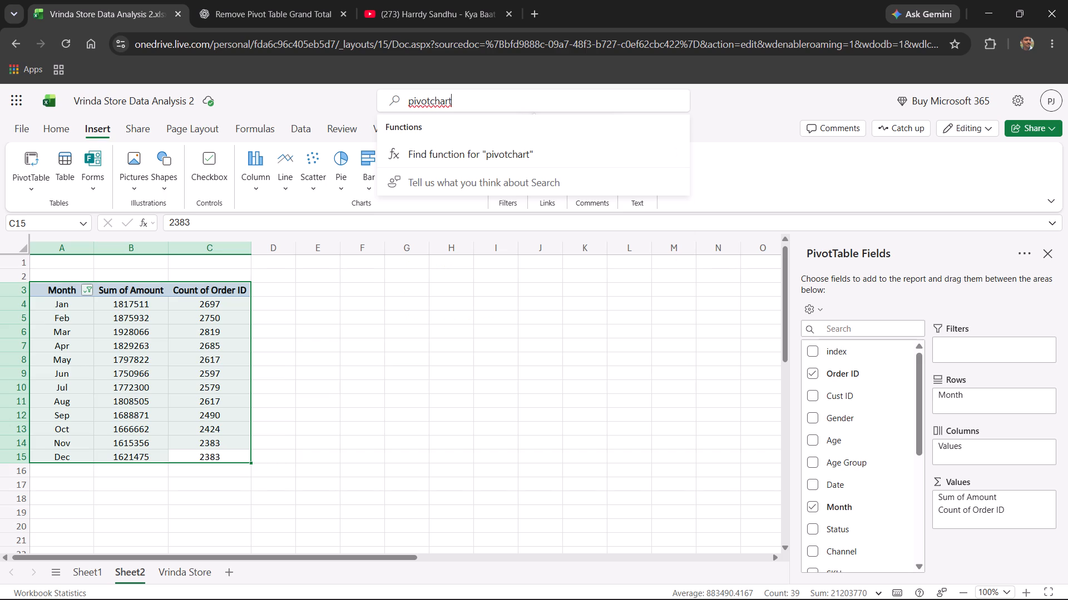
pyautogui.click(429, 99)
pyautogui.press('space')
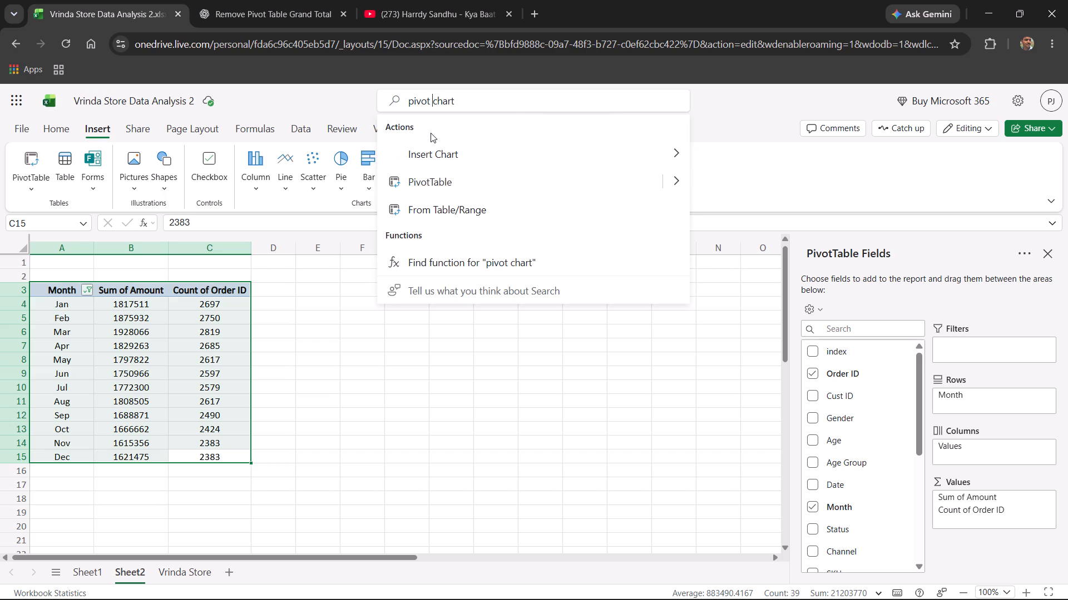
pyautogui.click(669, 149)
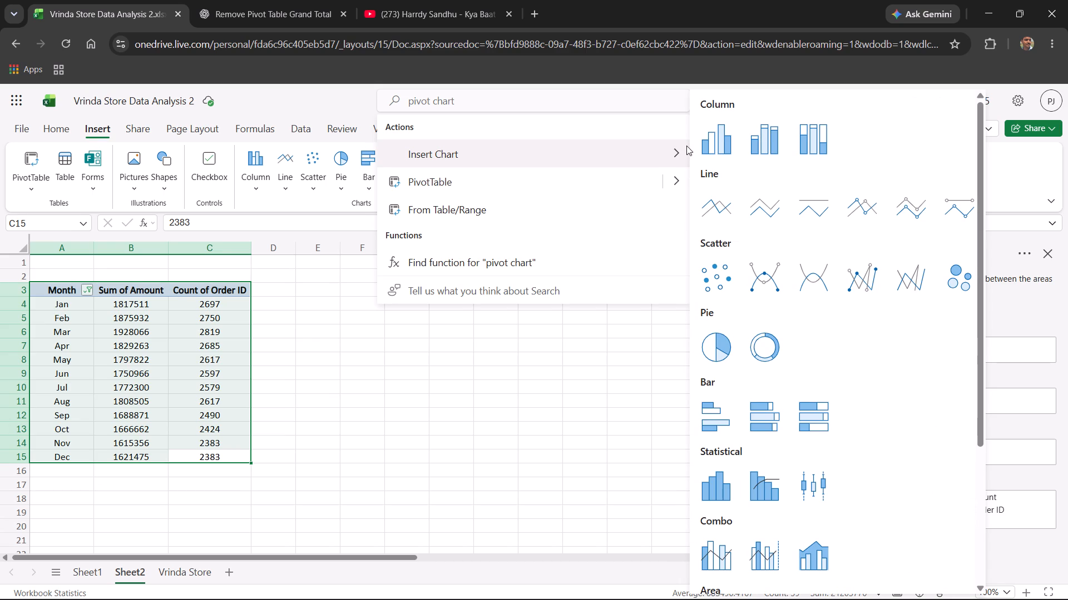
pyautogui.scroll(-2, 817, 254)
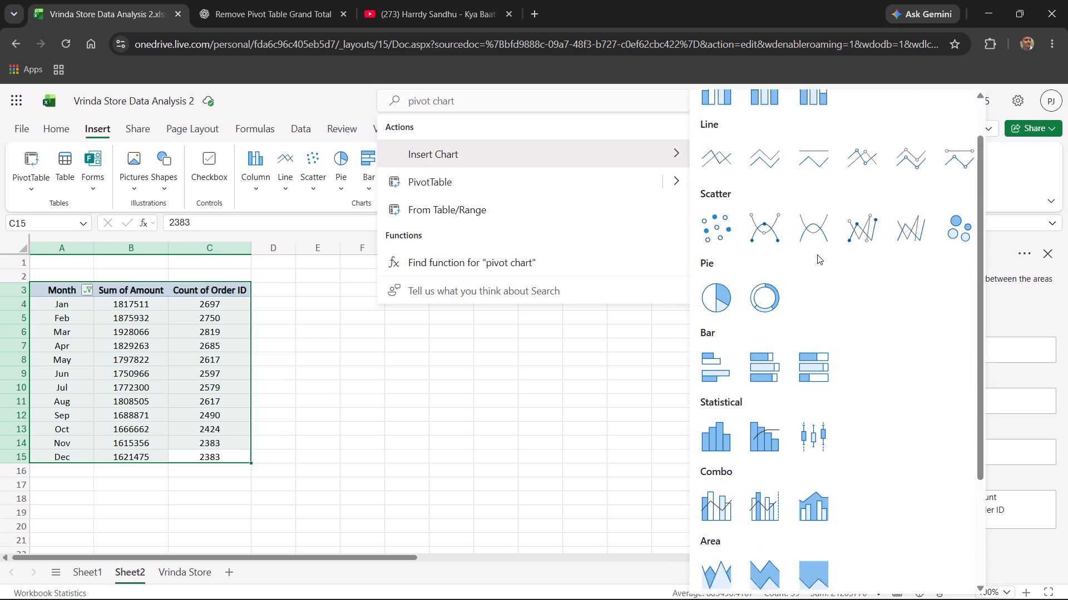
pyautogui.scroll(-6, 817, 254)
pyautogui.scroll(-4, 810, 354)
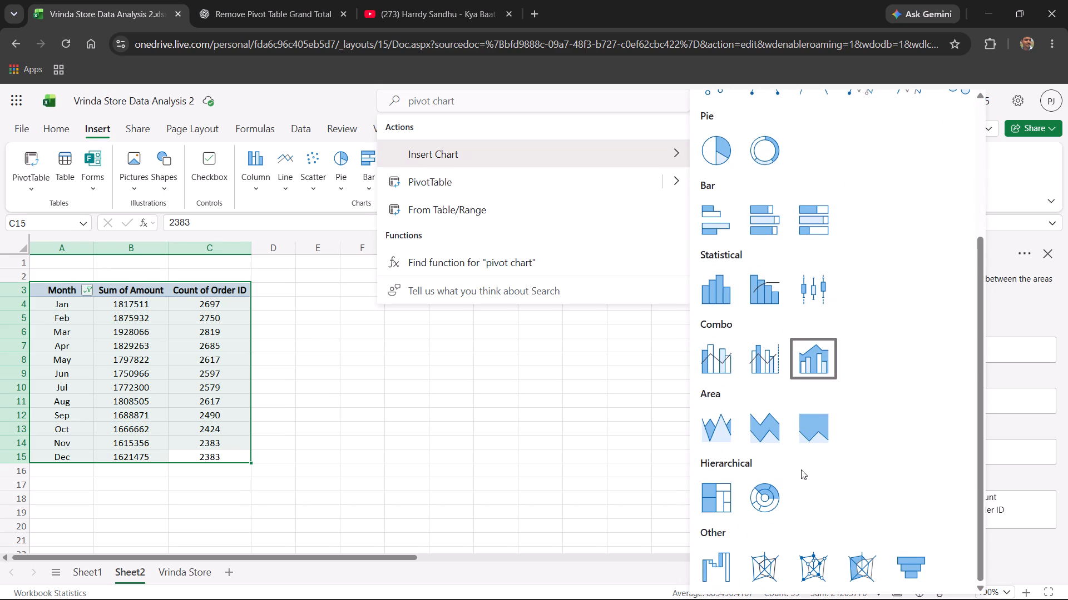
pyautogui.scroll(-1, 851, 550)
pyautogui.scroll(5, 851, 546)
pyautogui.scroll(2, 842, 483)
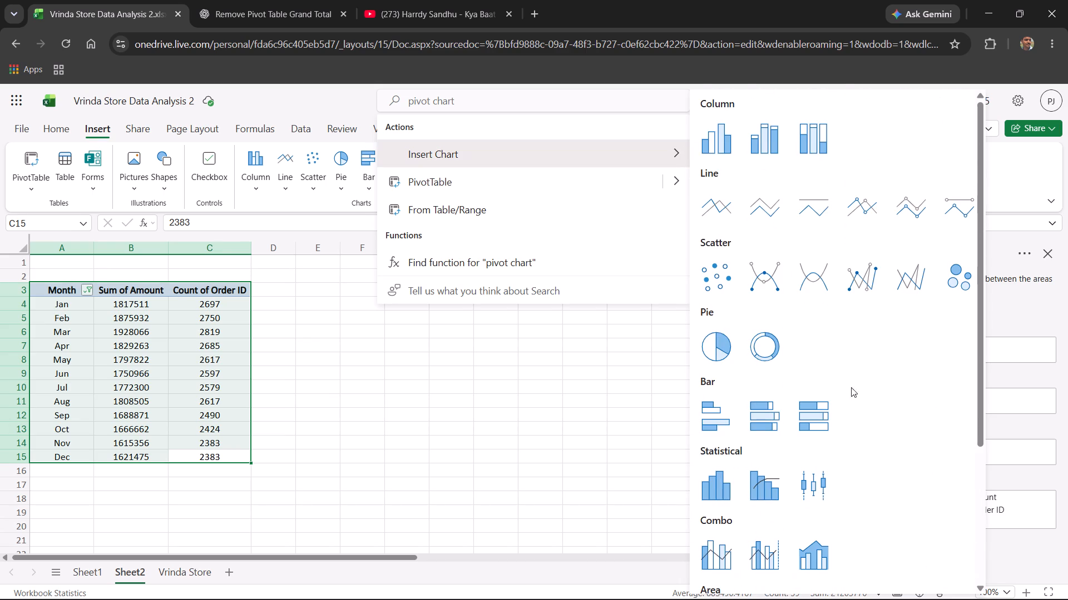
pyautogui.scroll(-6, 802, 206)
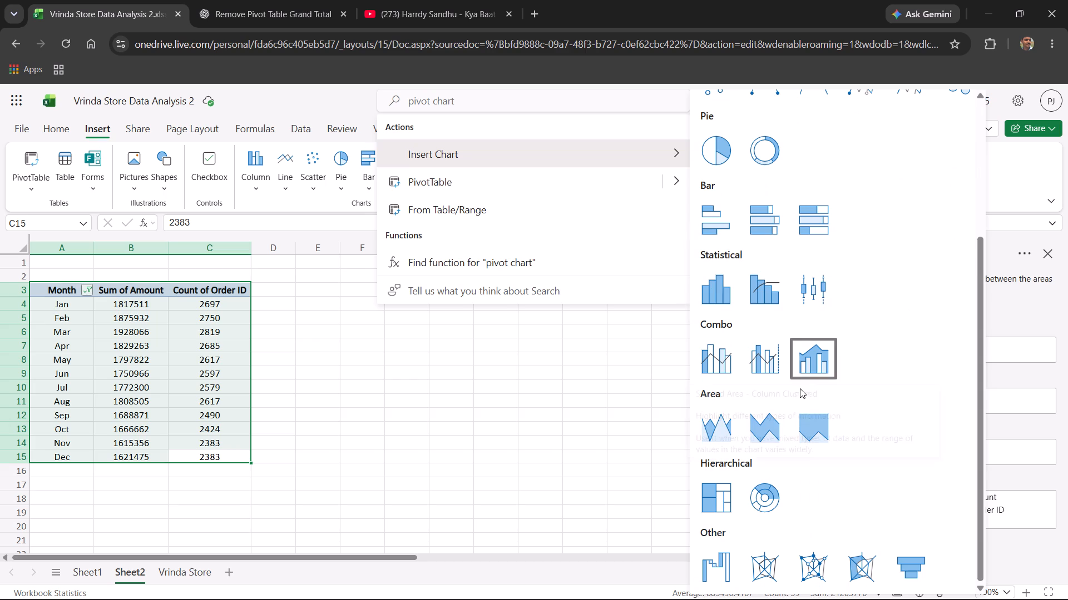
pyautogui.scroll(-3, 810, 465)
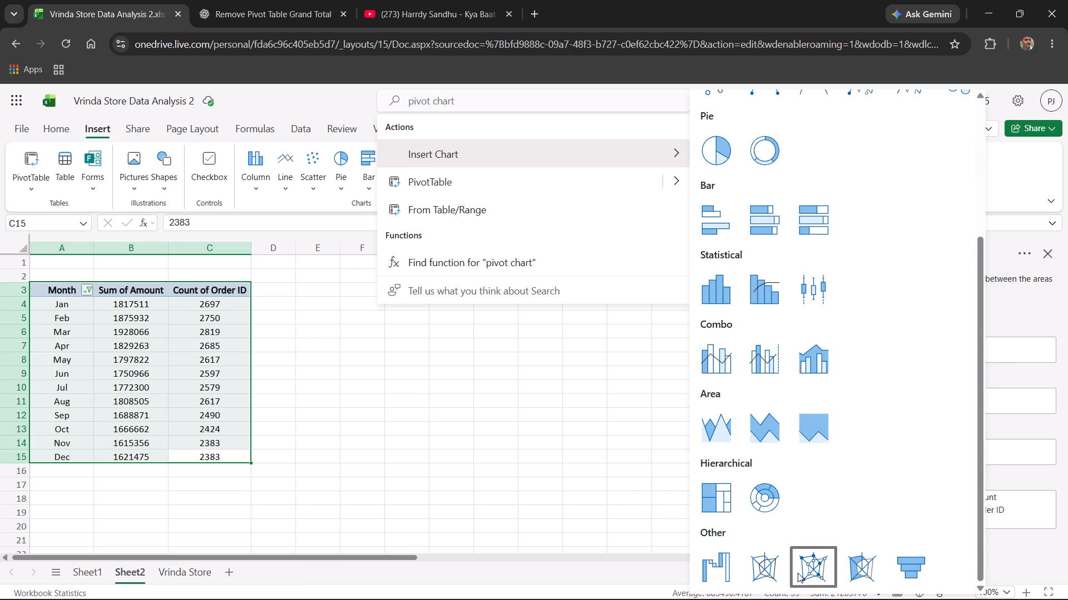
pyautogui.scroll(5, 784, 546)
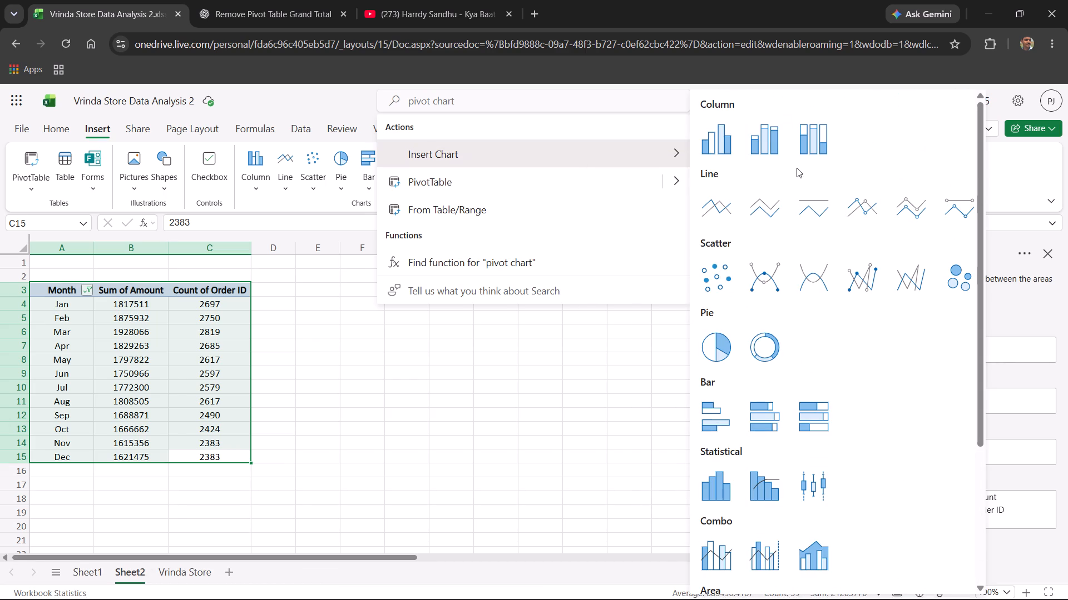
pyautogui.click(723, 136)
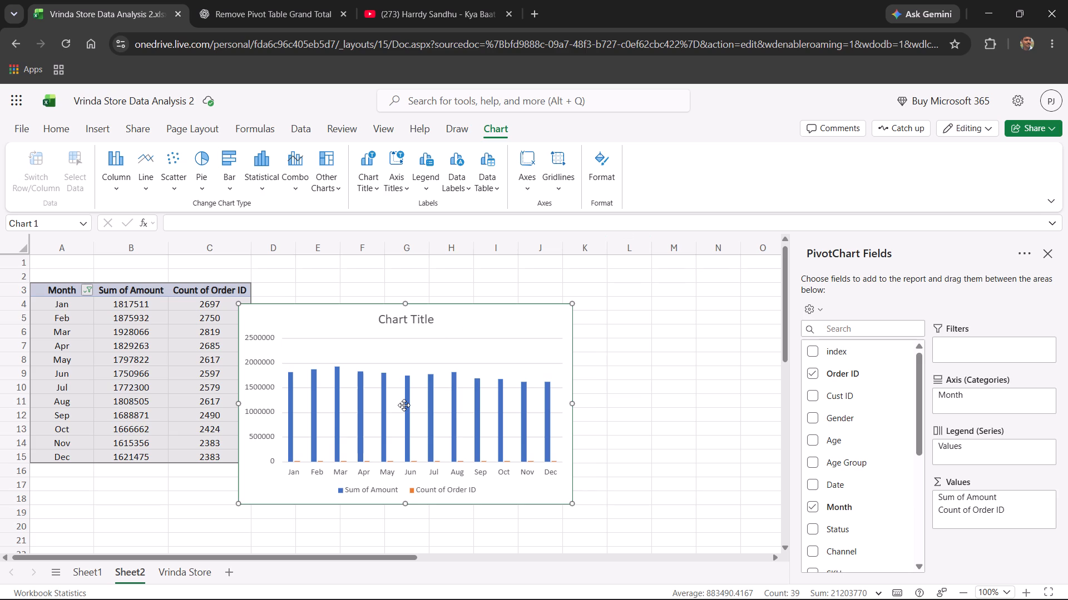
# Open the chart's formatting settings and examine the vertical axis, gridline, series and data table options.
pyautogui.doubleClick(393, 388)
pyautogui.click(459, 335)
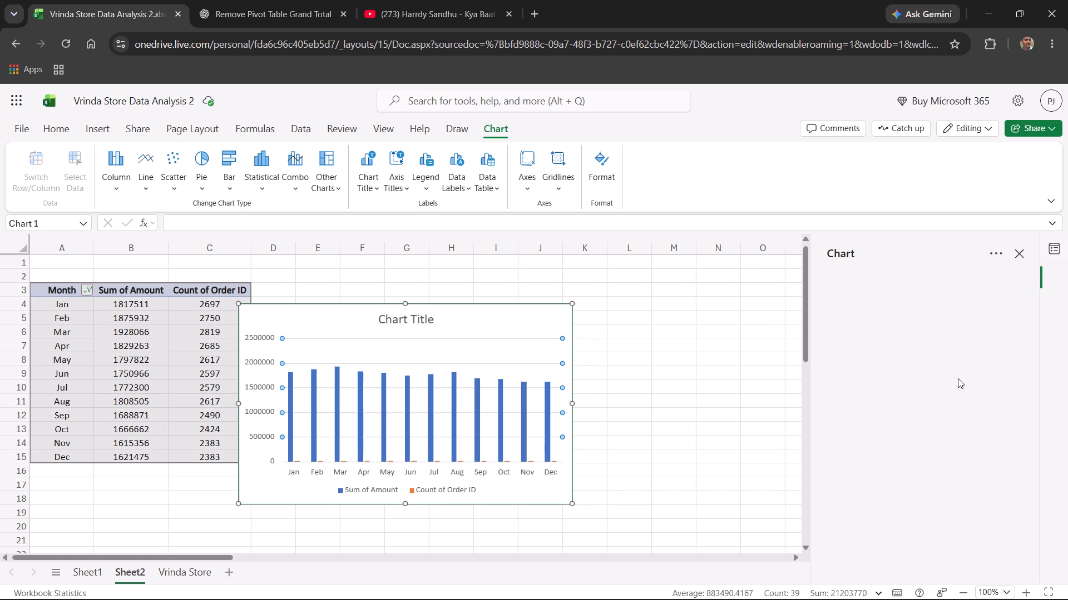
pyautogui.scroll(-2, 958, 372)
pyautogui.scroll(4, 958, 372)
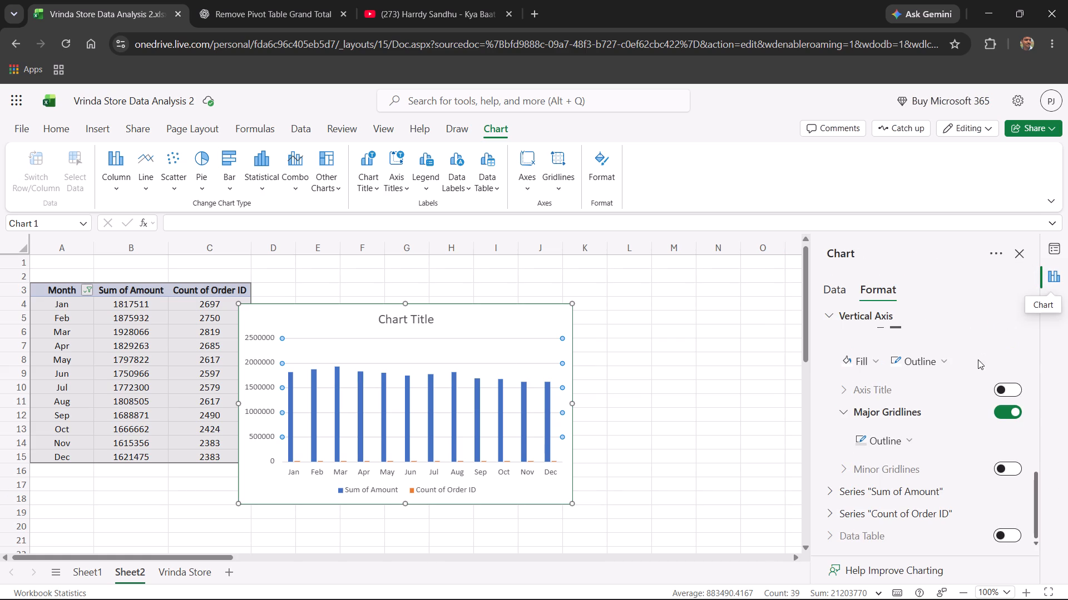
pyautogui.scroll(11, 968, 398)
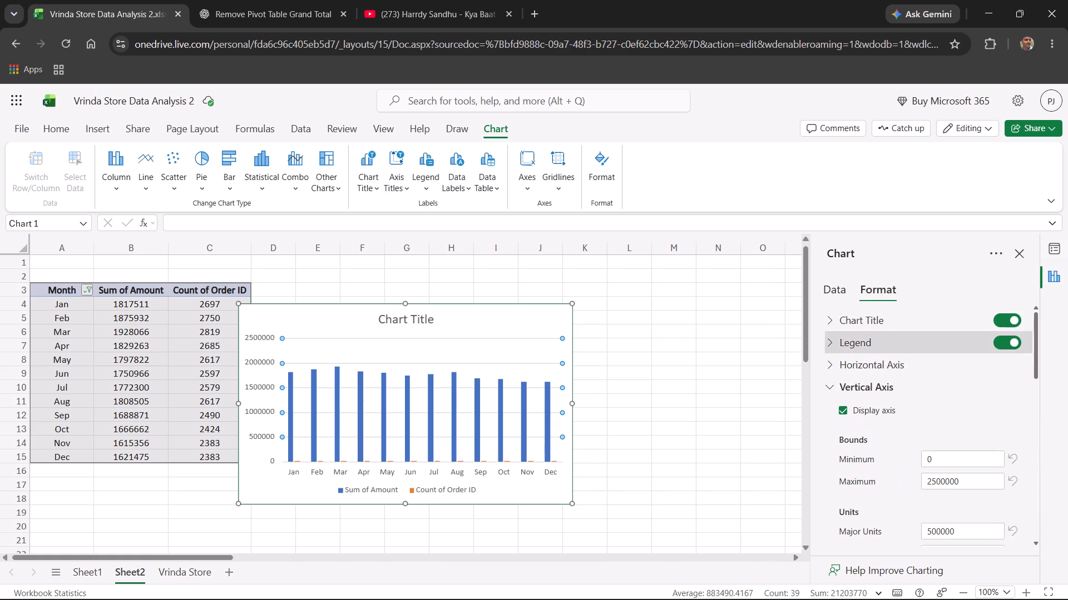
pyautogui.scroll(3, 863, 348)
pyautogui.scroll(-2, 926, 425)
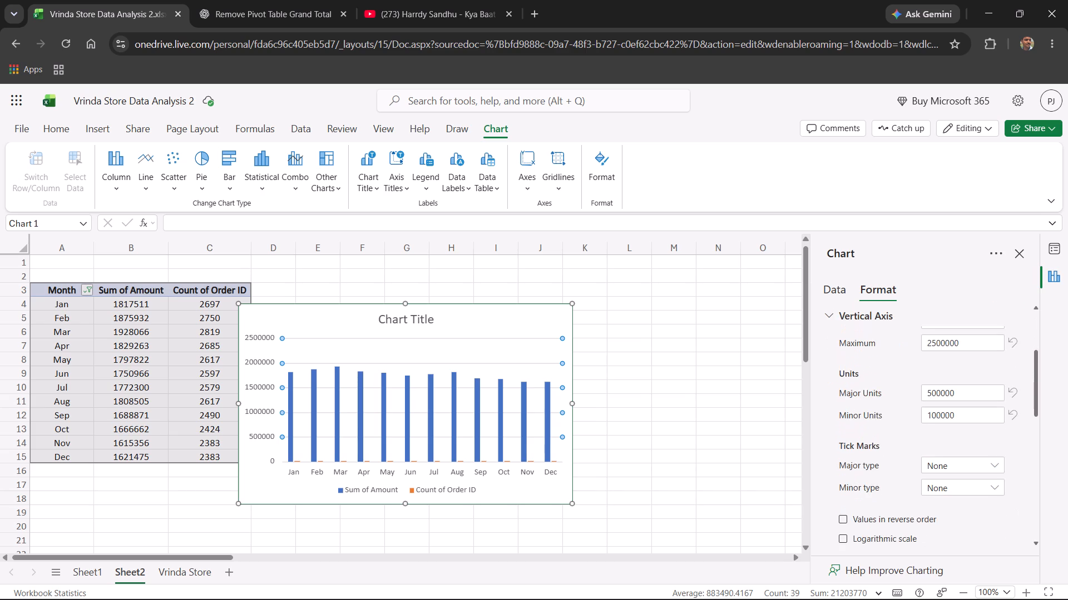
pyautogui.scroll(-4, 926, 425)
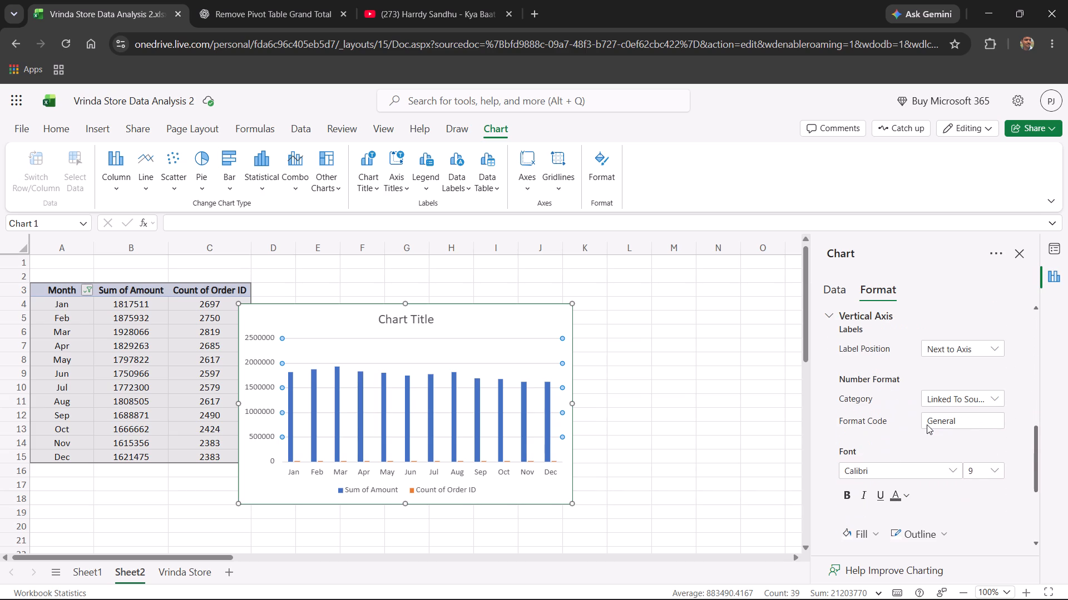
pyautogui.scroll(-5, 927, 424)
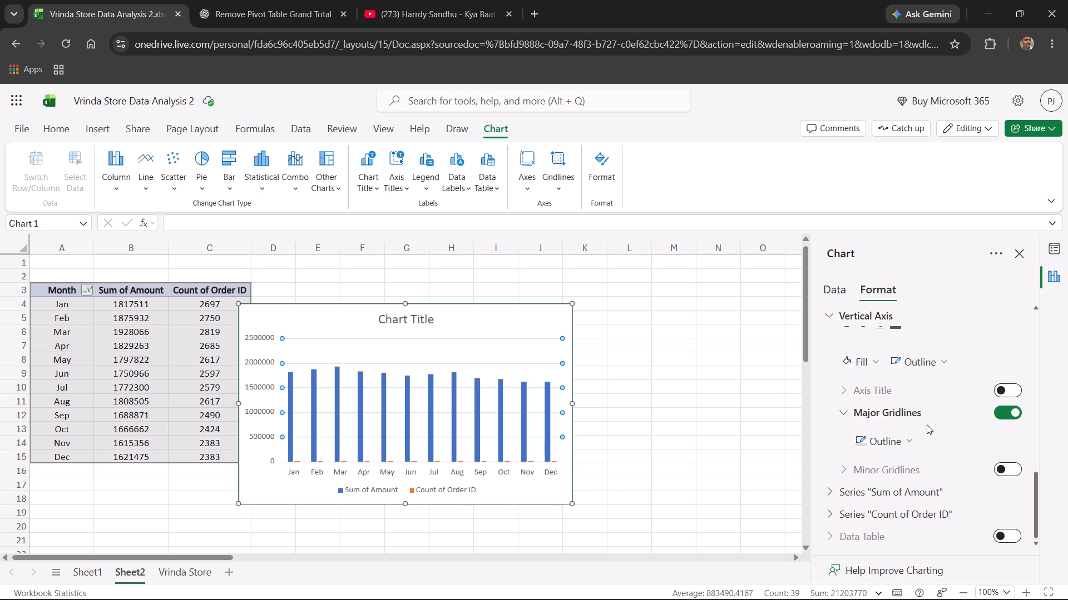
pyautogui.click(833, 537)
pyautogui.scroll(9, 866, 505)
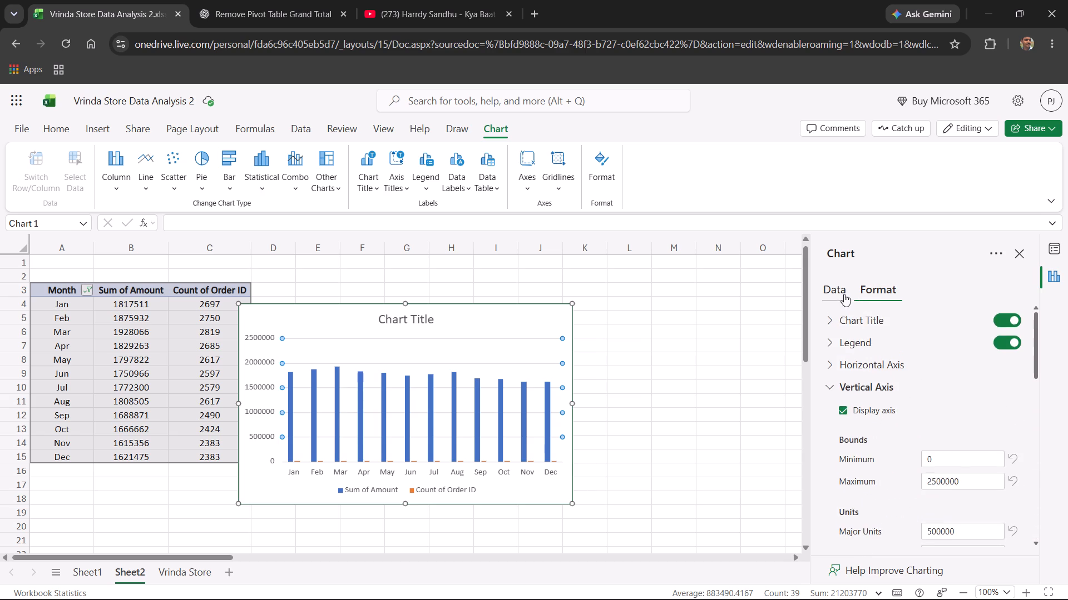
pyautogui.click(833, 293)
pyautogui.click(873, 287)
pyautogui.click(992, 253)
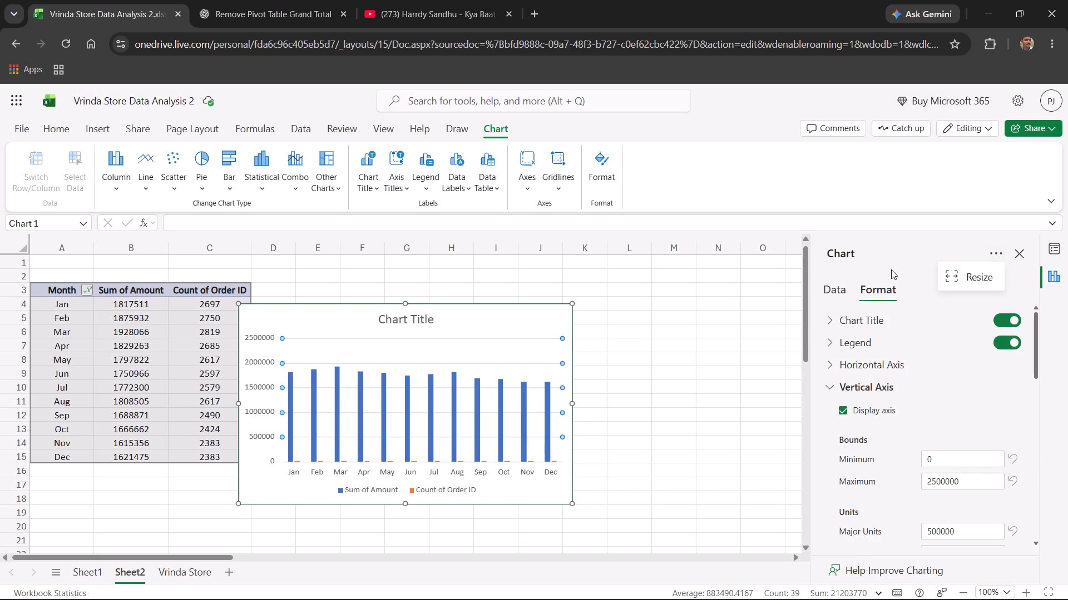
pyautogui.click(888, 269)
pyautogui.scroll(-6, 912, 388)
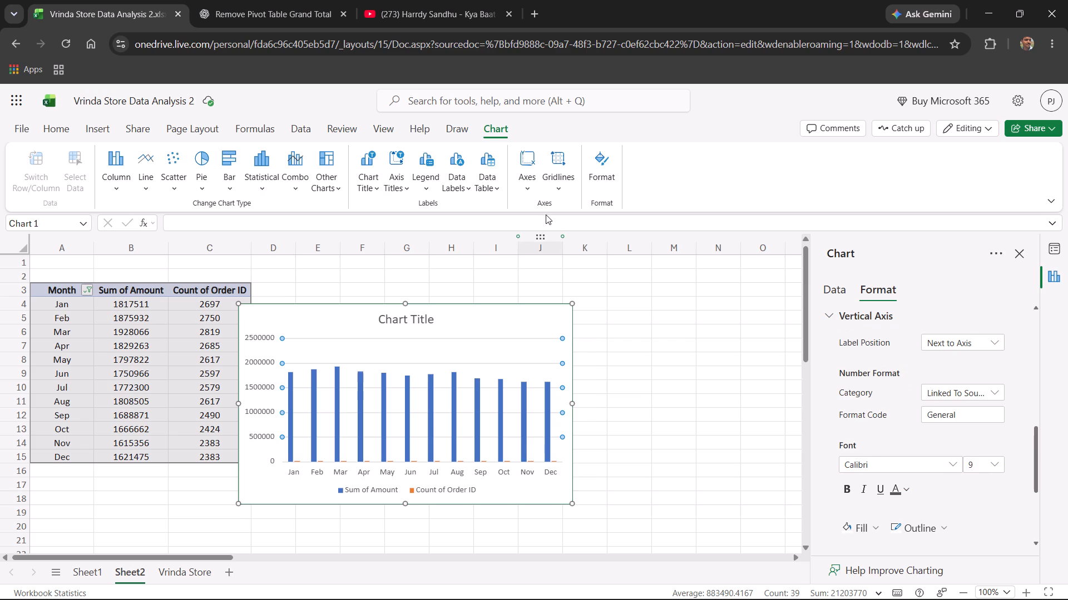
# Change the chart to a combo with clustered columns for Sum of Amount and a secondary-axis line for Count of Order ID.
pyautogui.click(427, 190)
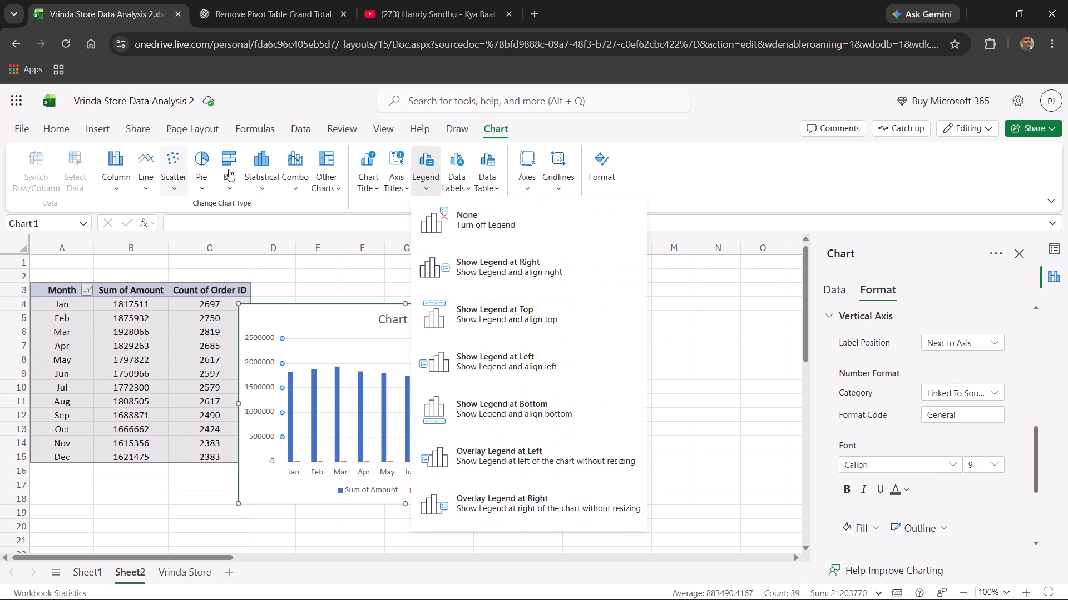
pyautogui.click(306, 185)
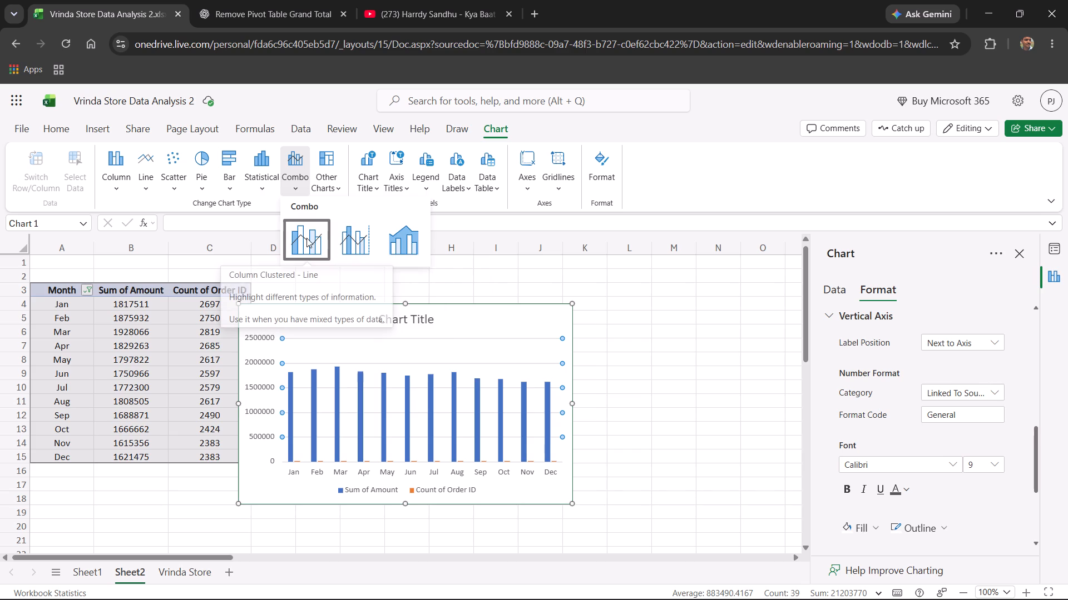
pyautogui.click(354, 237)
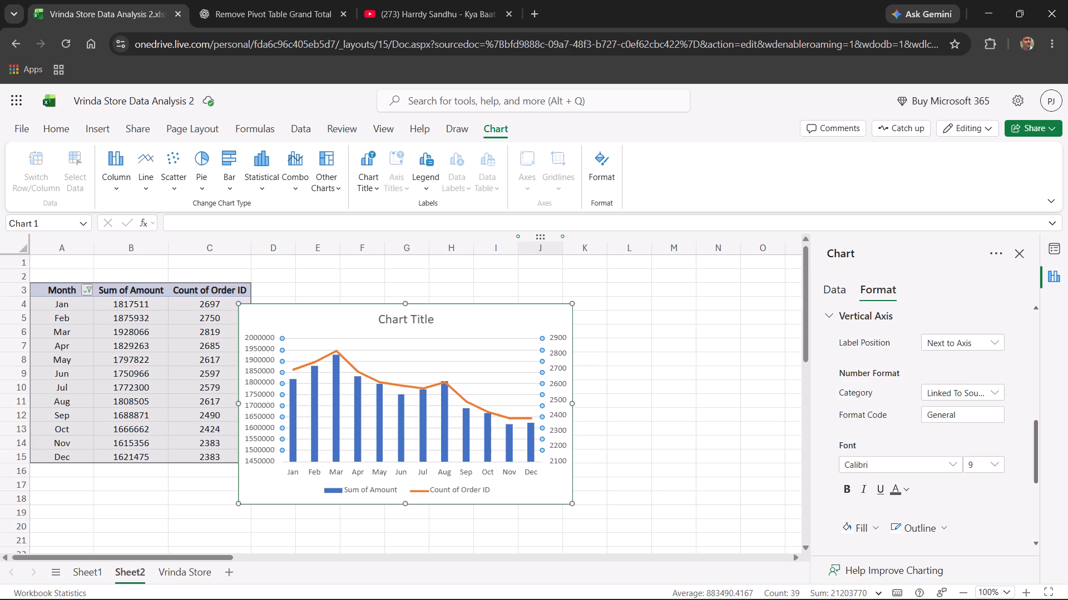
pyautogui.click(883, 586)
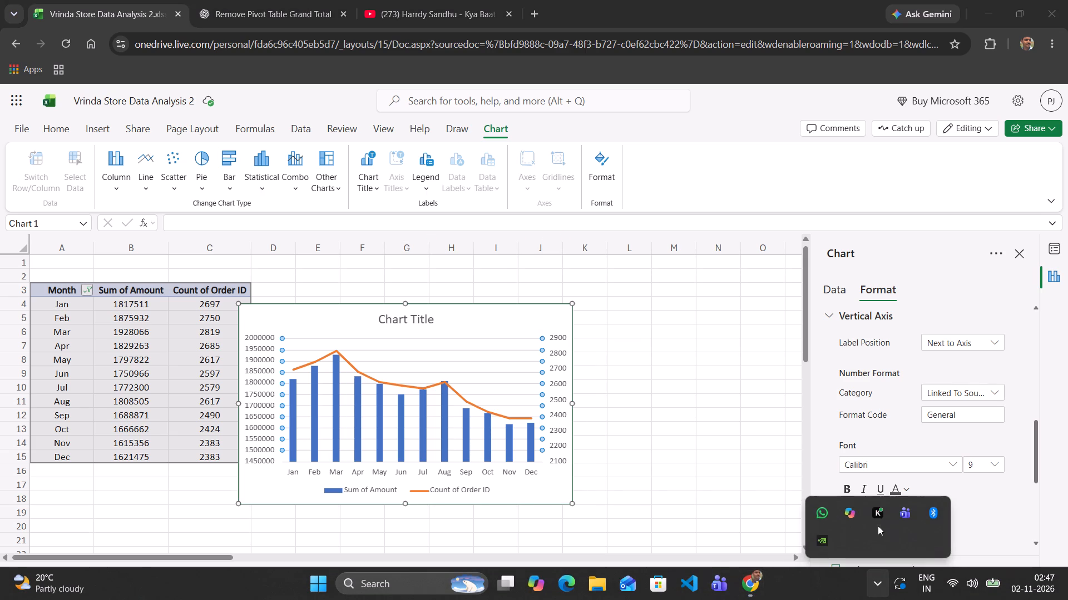
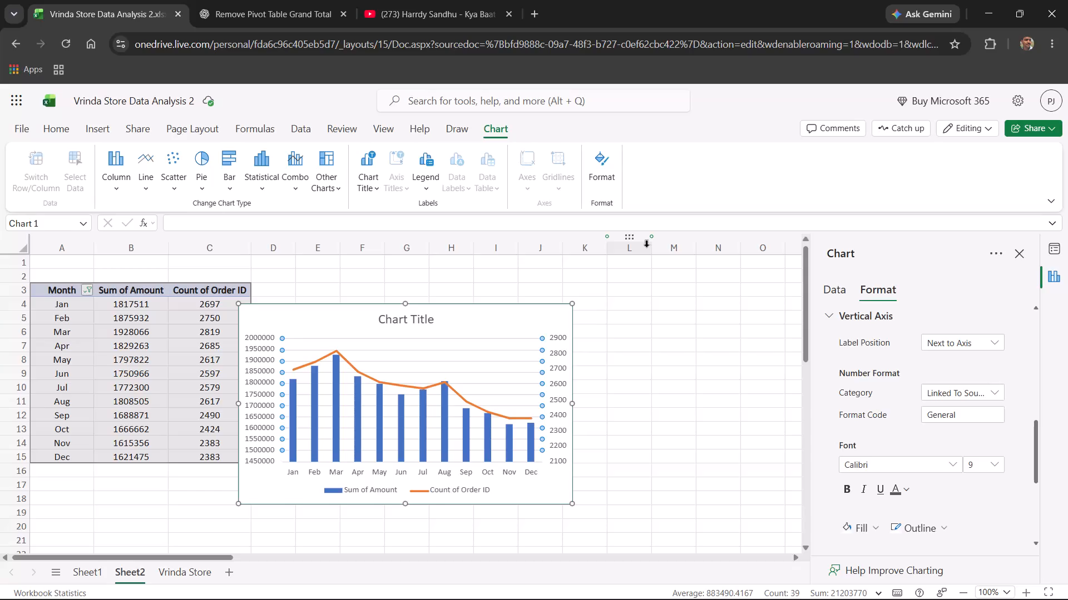
# Examine the options offered for the chart area and the legend's formatting settings.
pyautogui.rightClick(516, 325)
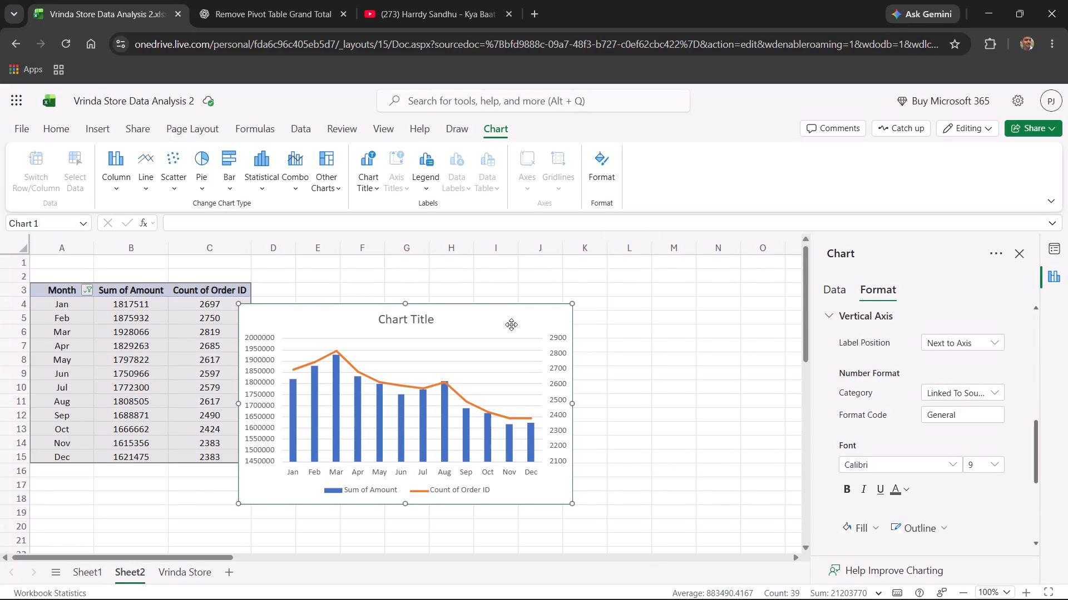
pyautogui.rightClick(511, 324)
pyautogui.rightClick(511, 323)
pyautogui.click(473, 376)
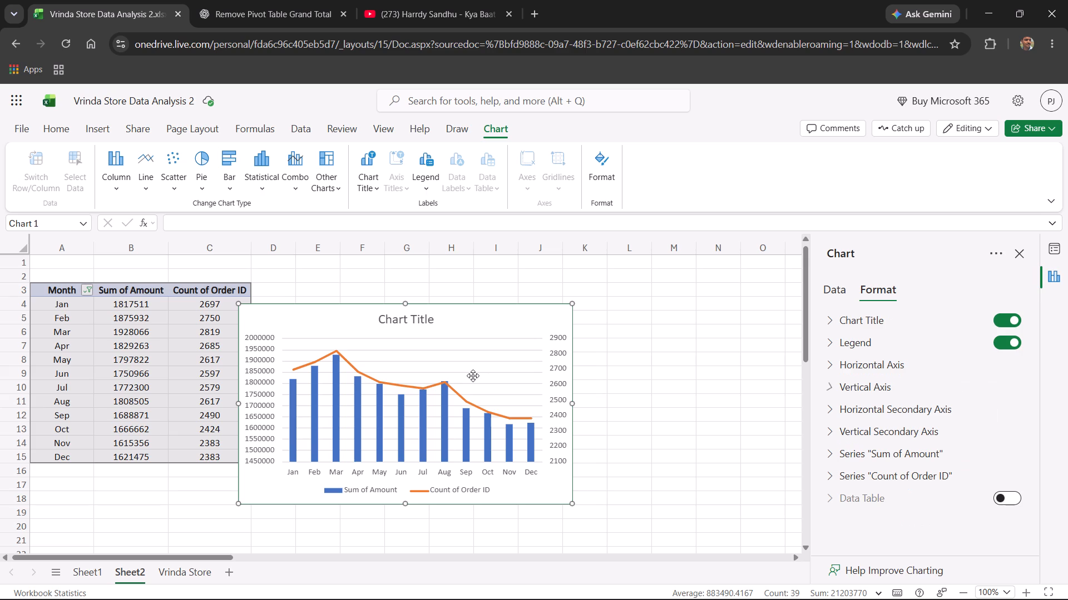
pyautogui.rightClick(473, 376)
pyautogui.click(377, 487)
pyautogui.rightClick(377, 487)
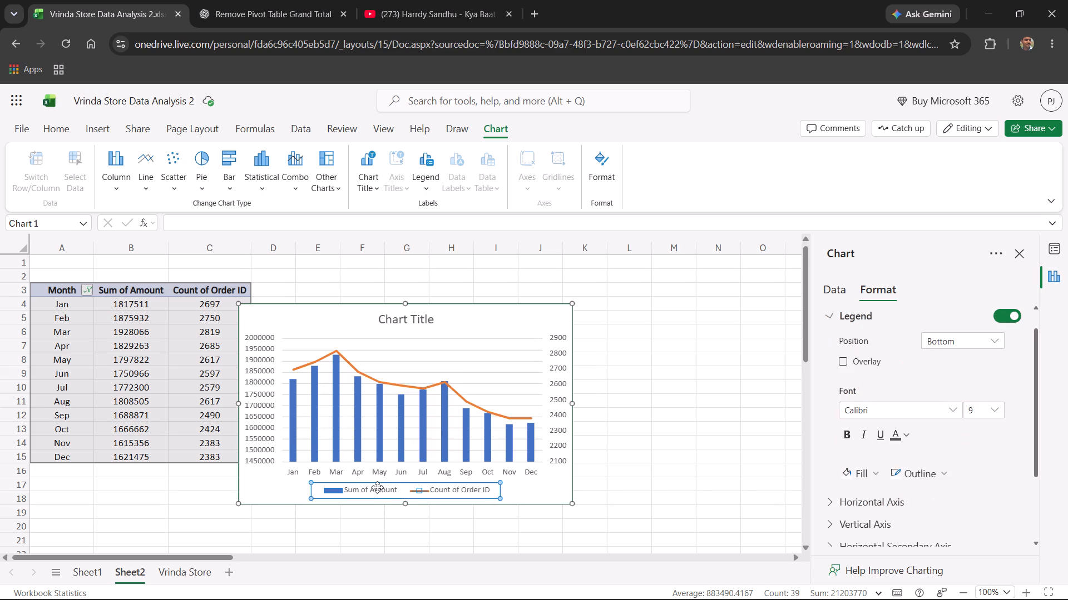
pyautogui.rightClick(416, 488)
pyautogui.rightClick(416, 488)
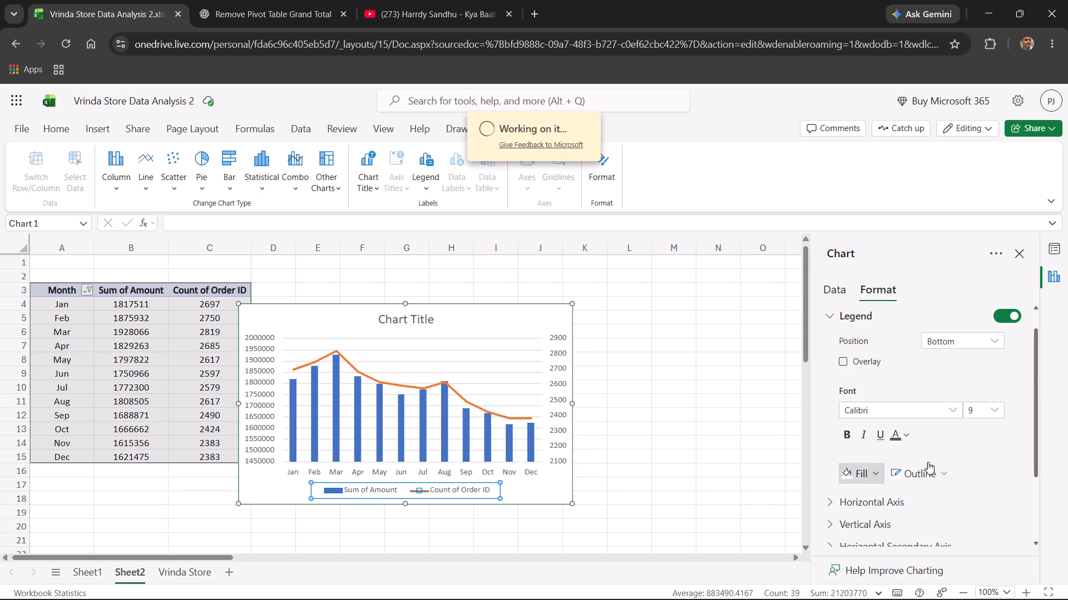
pyautogui.scroll(-3, 947, 463)
pyautogui.scroll(2, 959, 483)
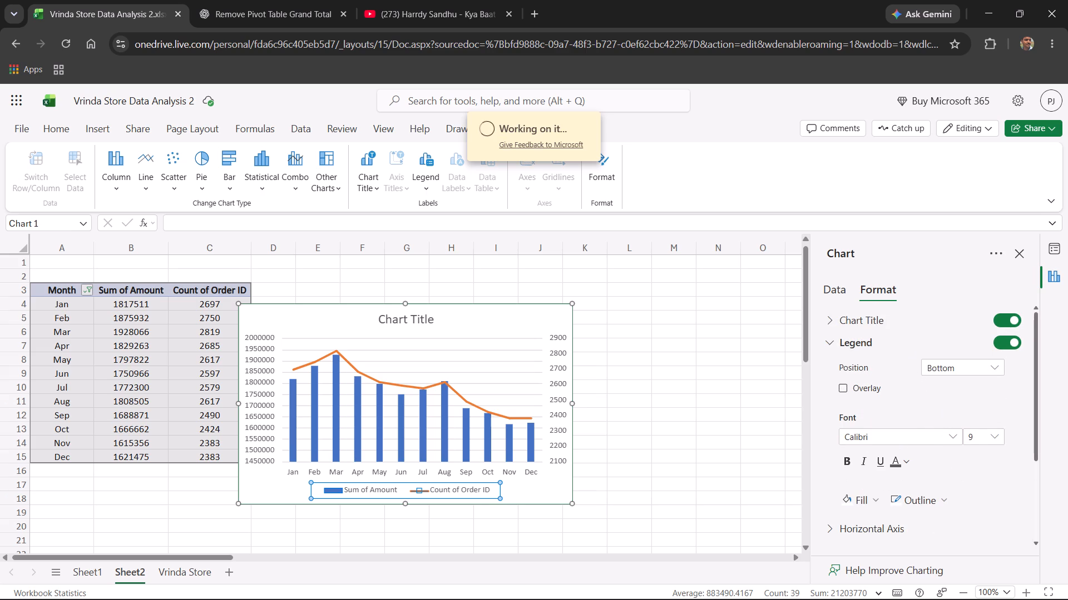
# Examine the formatting settings of the chart's vertical secondary axis and horizontal axis, including bounds, labels and gridlines.
pyautogui.click(552, 354)
pyautogui.click(552, 354)
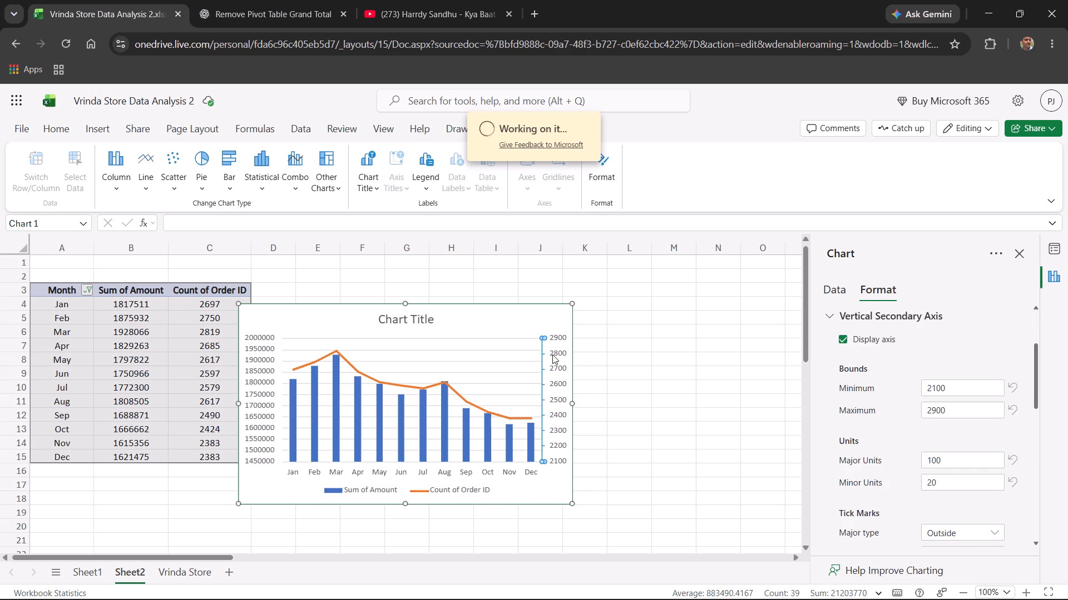
pyautogui.scroll(-7, 973, 398)
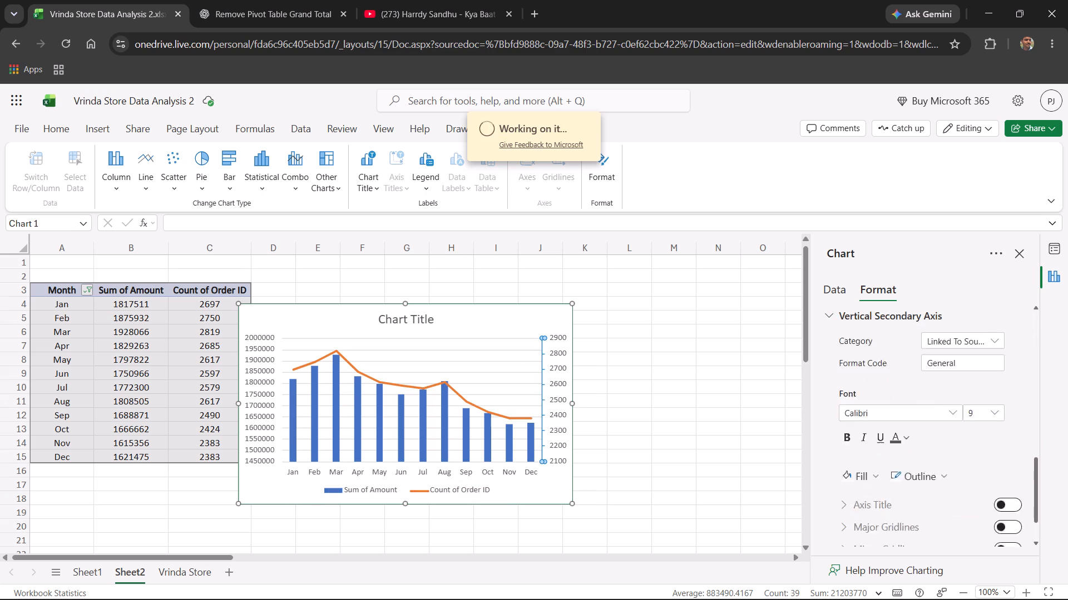
pyautogui.scroll(-2, 973, 398)
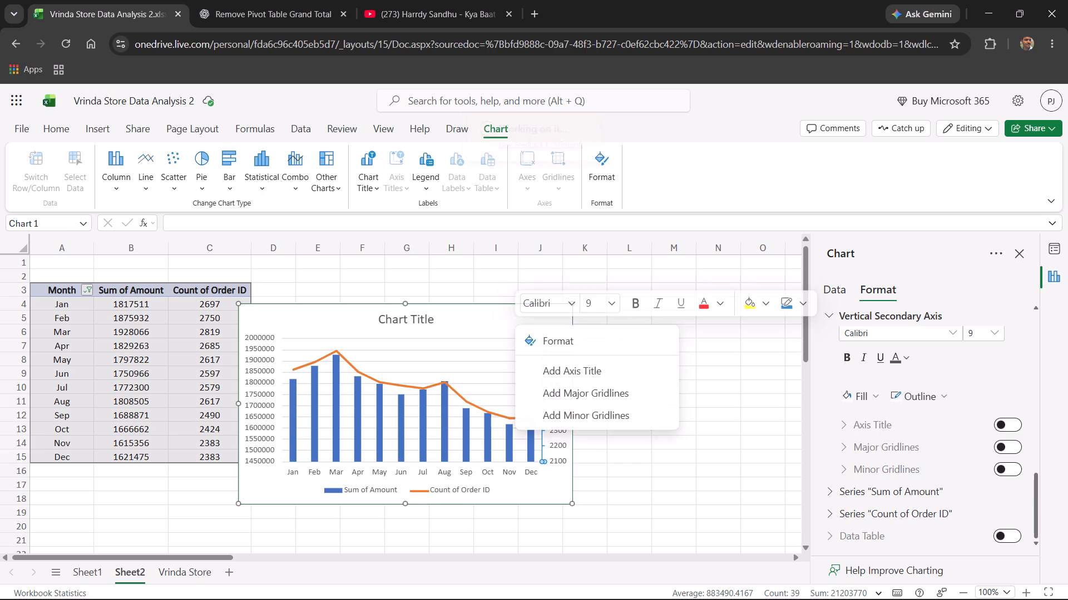
pyautogui.scroll(-1, 941, 451)
pyautogui.scroll(2, 941, 449)
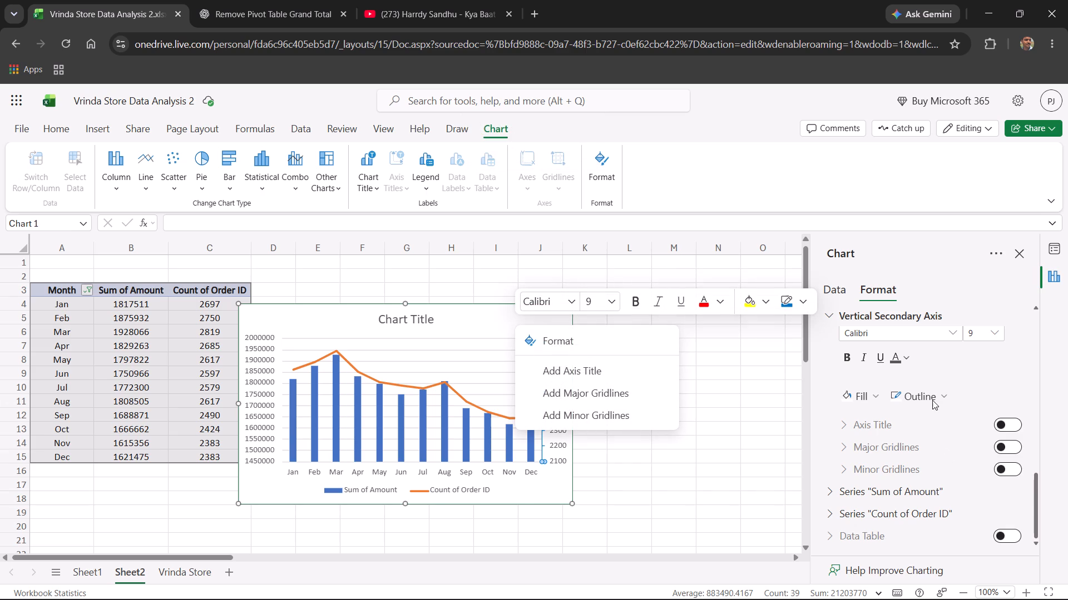
pyautogui.scroll(7, 932, 462)
pyautogui.scroll(-4, 908, 363)
pyautogui.scroll(-4, 931, 447)
pyautogui.moveTo(1037, 493); pyautogui.dragTo(1034, 473)
pyautogui.click(1025, 477)
pyautogui.moveTo(1035, 476); pyautogui.dragTo(1034, 444)
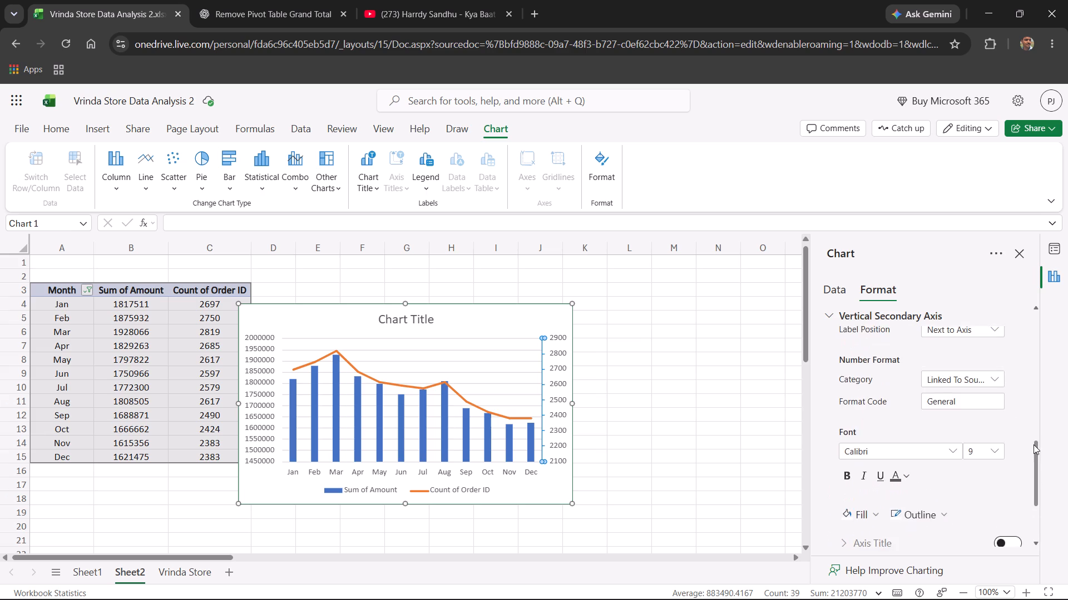
pyautogui.moveTo(1034, 444); pyautogui.dragTo(1030, 321)
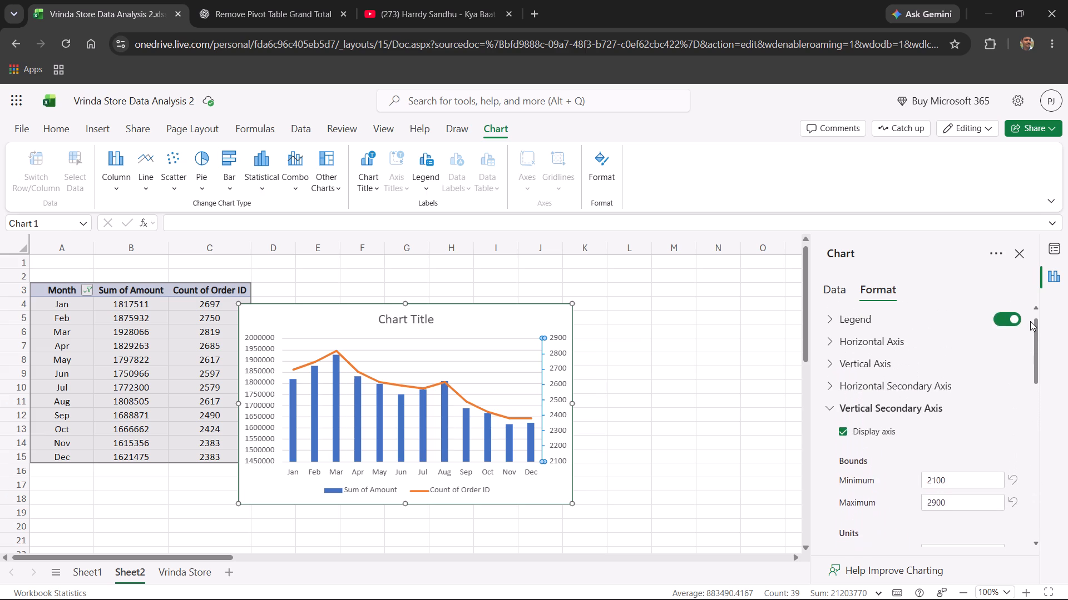
pyautogui.moveTo(1030, 321); pyautogui.dragTo(1030, 309)
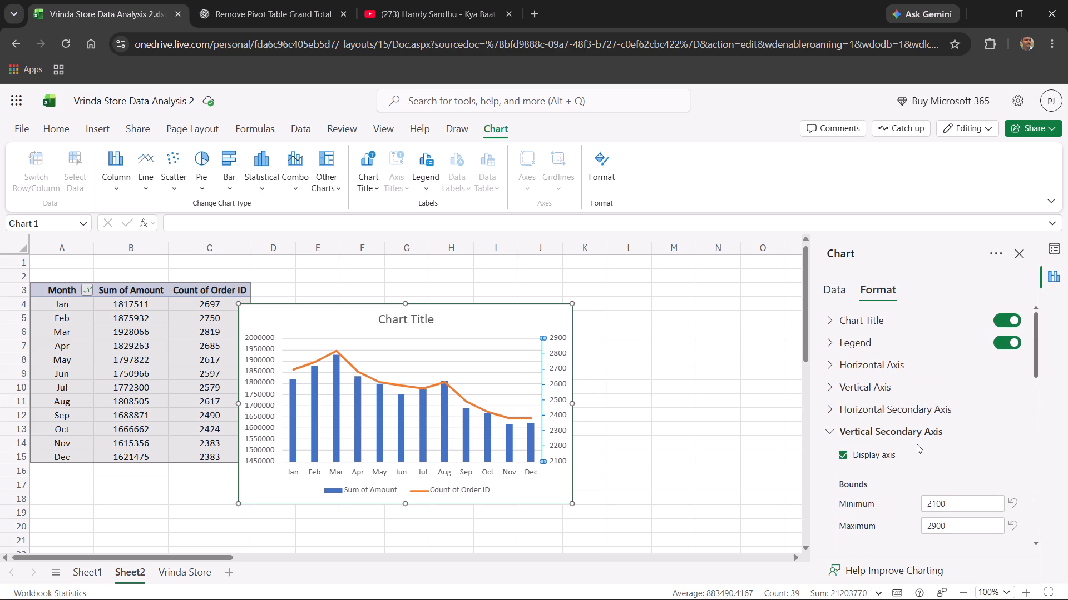
pyautogui.click(903, 365)
pyautogui.scroll(-2, 953, 477)
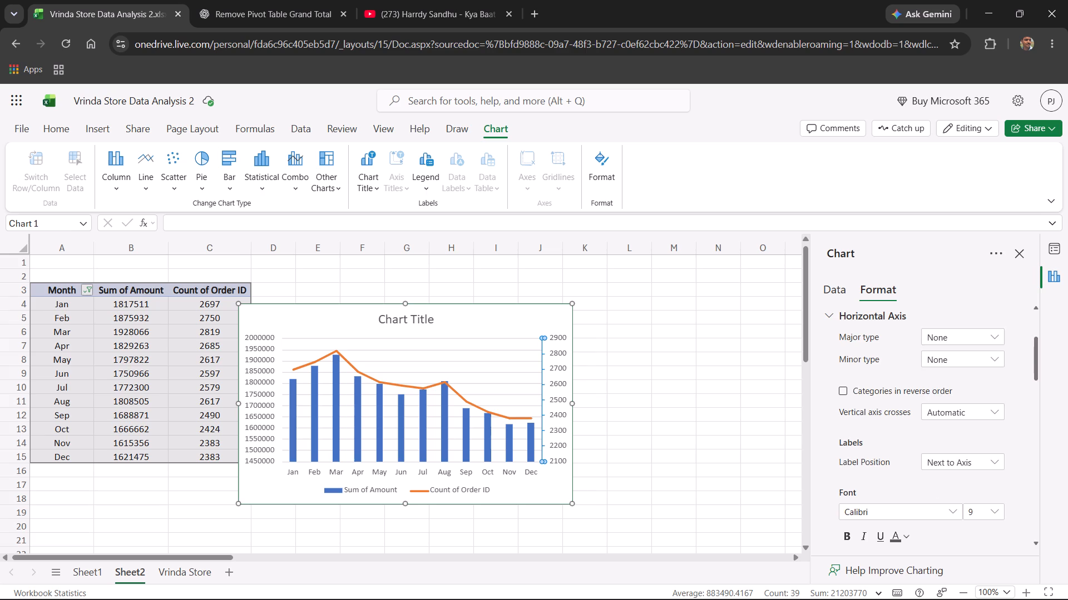
pyautogui.scroll(-12, 914, 512)
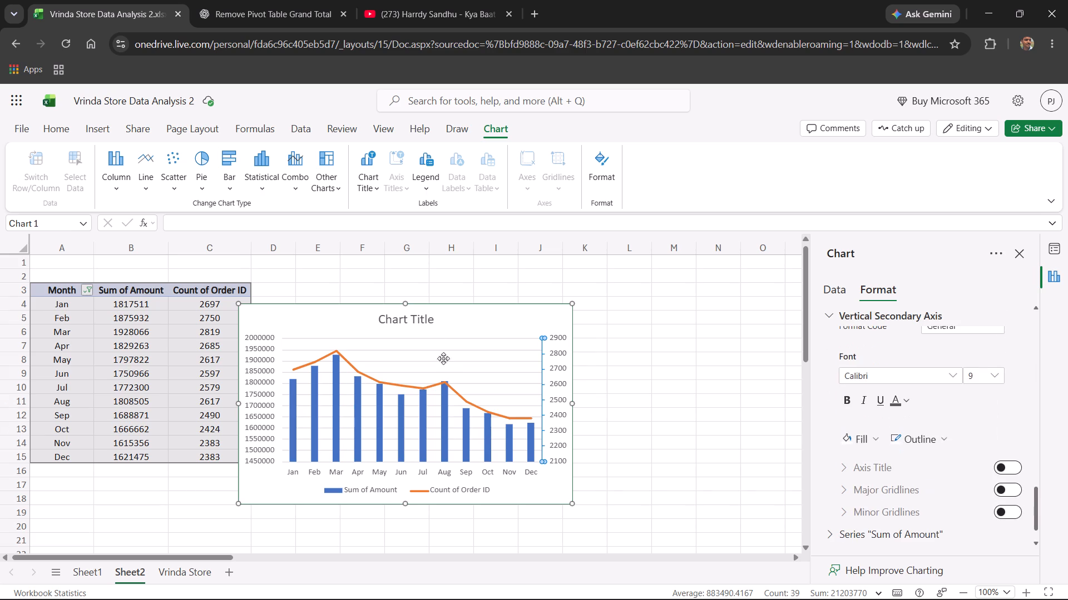
# Show the PivotChart's field list, look through its fields and areas, and close it.
pyautogui.rightClick(483, 321)
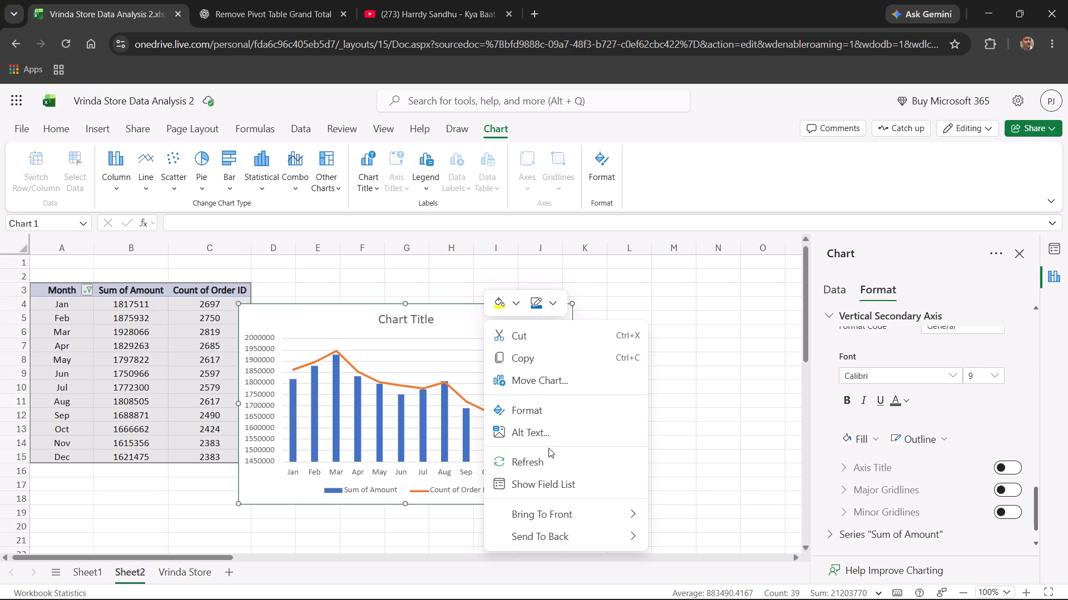
pyautogui.click(558, 482)
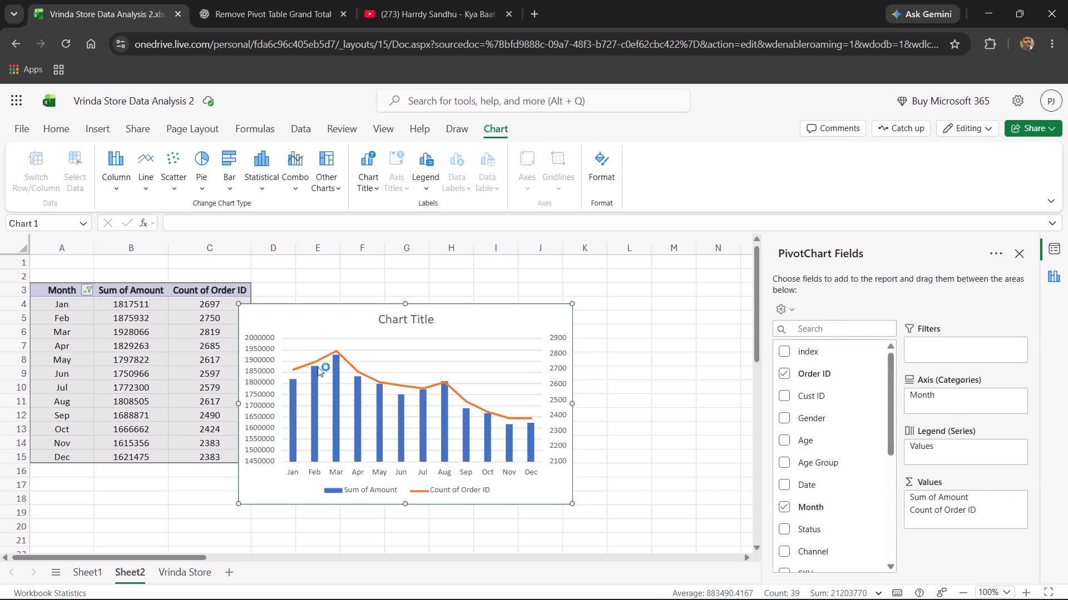
pyautogui.click(343, 326)
pyautogui.scroll(-2, 853, 531)
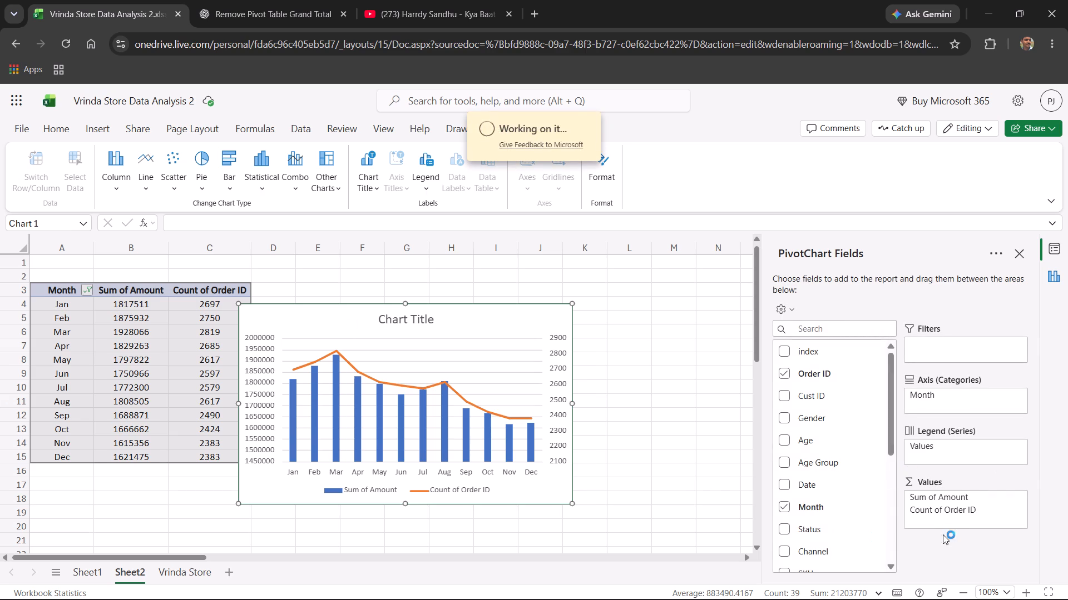
pyautogui.scroll(-5, 943, 534)
pyautogui.scroll(-6, 860, 496)
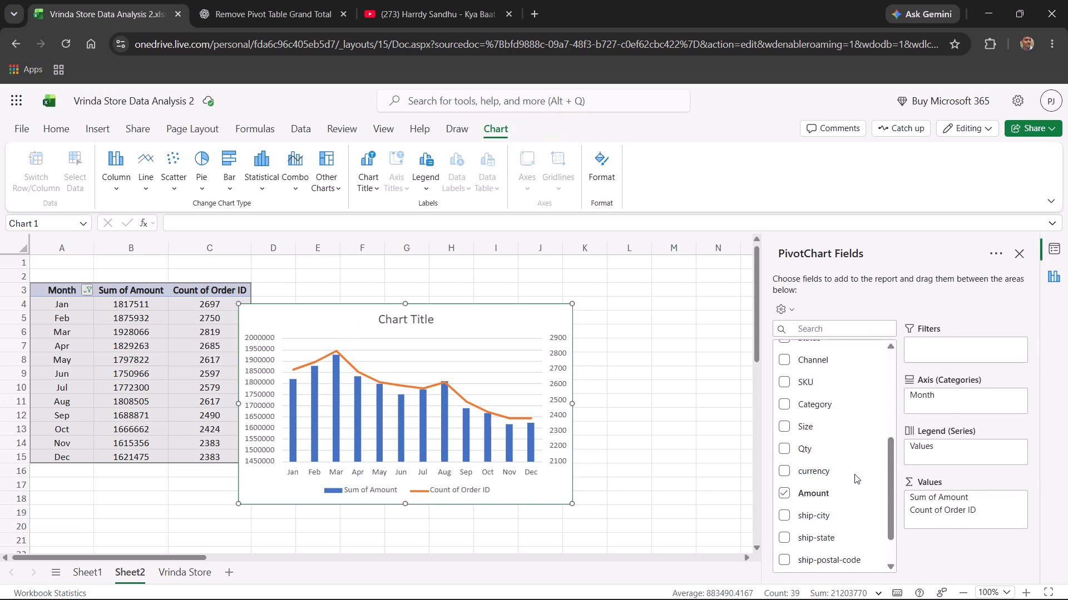
pyautogui.scroll(-3, 854, 474)
pyautogui.scroll(10, 854, 474)
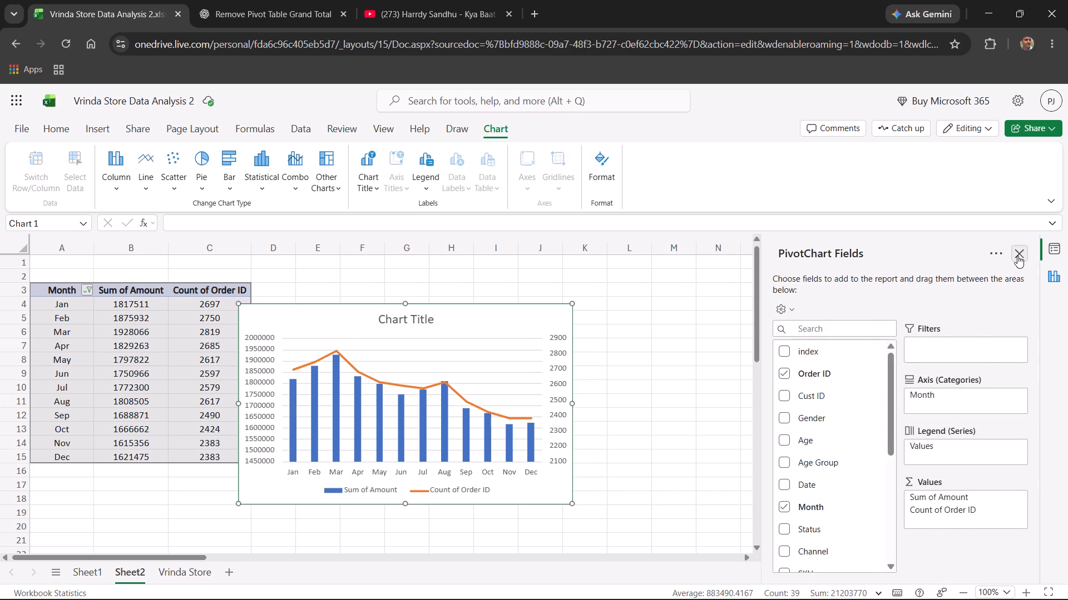
pyautogui.click(1017, 256)
# Move the combo chart clear of the PivotTable, with its upper-left corner at about cell E3.
pyautogui.click(523, 336)
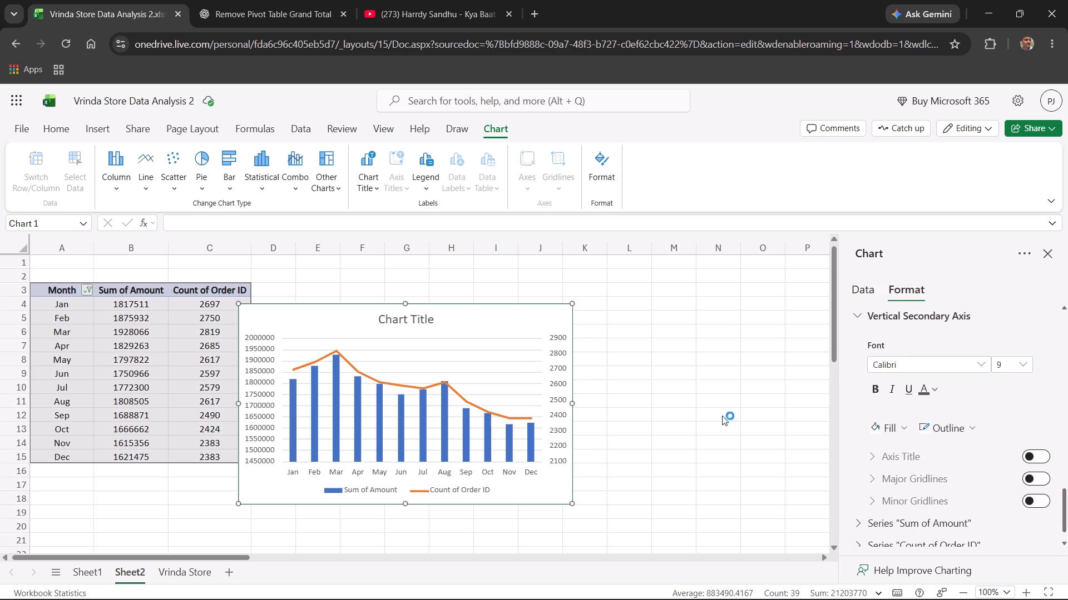
pyautogui.scroll(-5, 898, 491)
pyautogui.scroll(4, 908, 502)
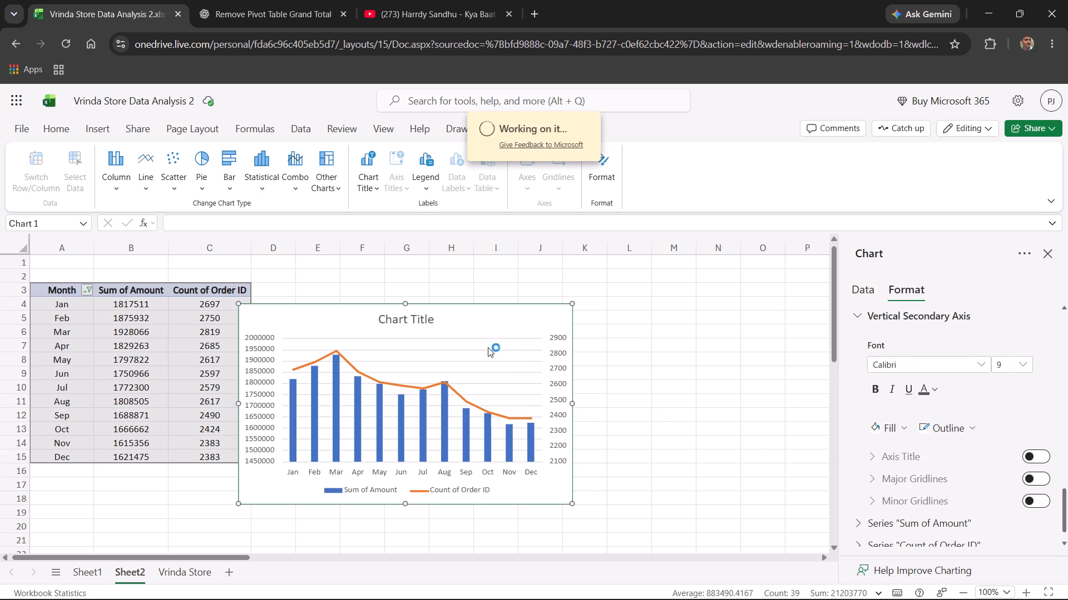
pyautogui.moveTo(474, 316); pyautogui.dragTo(523, 301)
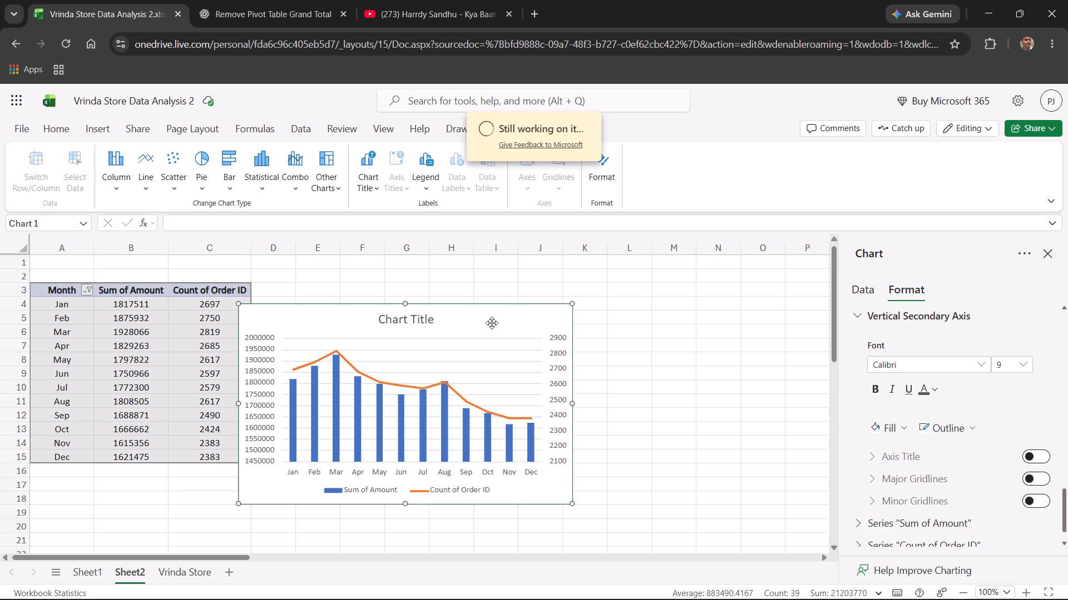
pyautogui.moveTo(451, 323); pyautogui.dragTo(512, 307)
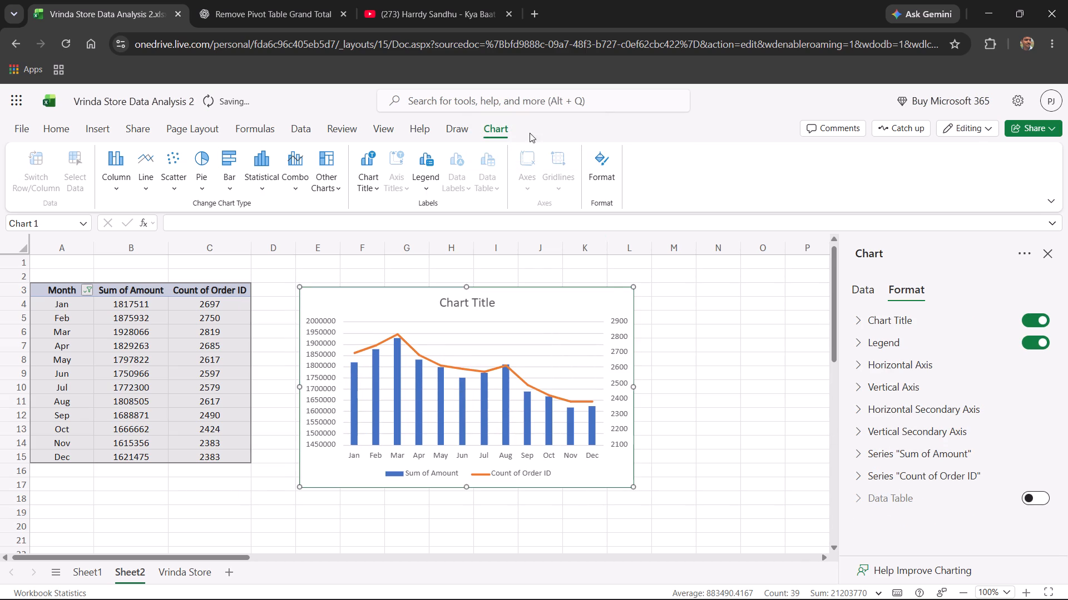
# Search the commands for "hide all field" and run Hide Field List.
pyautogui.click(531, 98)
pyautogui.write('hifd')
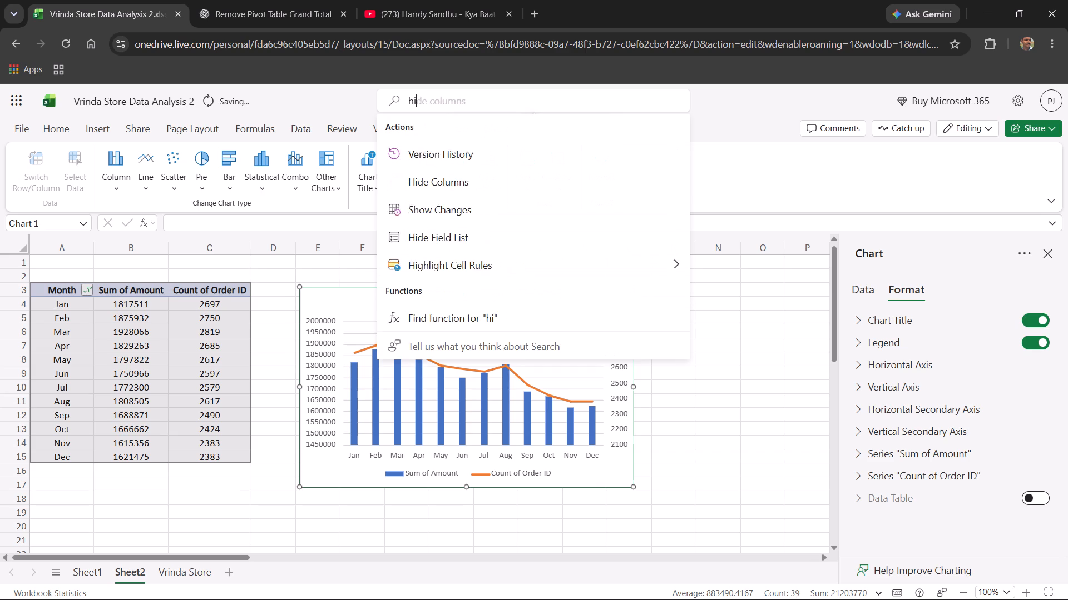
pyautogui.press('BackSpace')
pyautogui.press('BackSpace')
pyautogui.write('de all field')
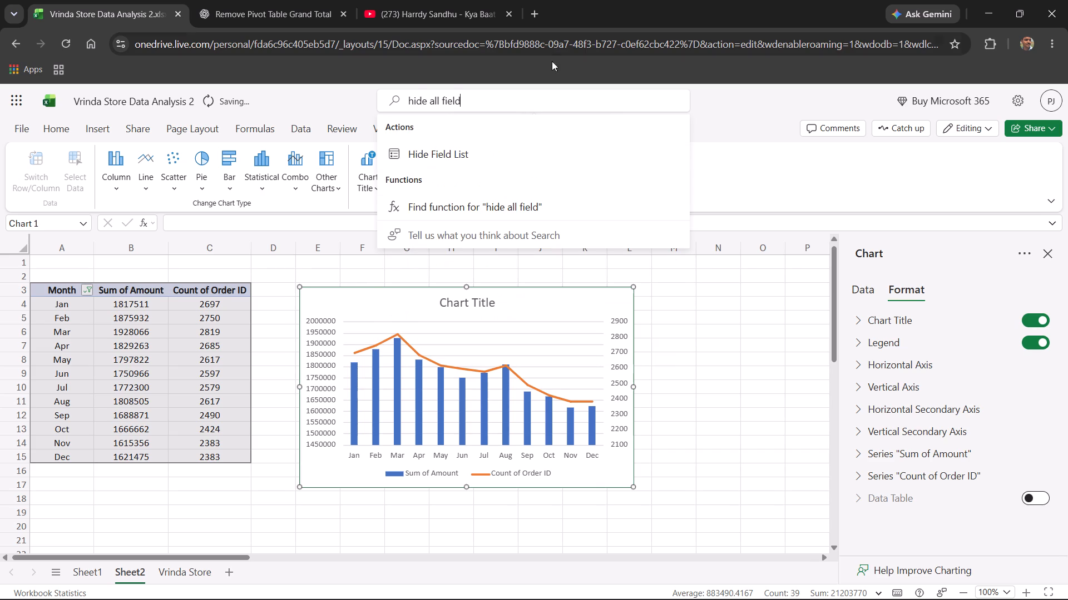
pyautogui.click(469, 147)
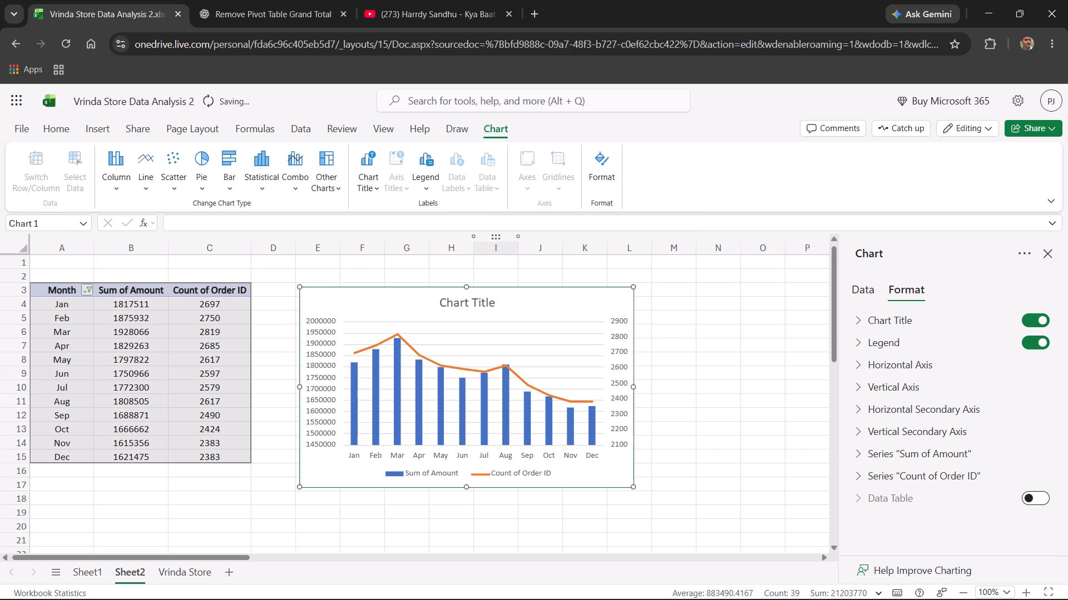
# Shift the combo chart about half a column further away from the PivotTable and slightly higher.
pyautogui.click(525, 309)
pyautogui.scroll(-5, 493, 337)
pyautogui.scroll(5, 493, 336)
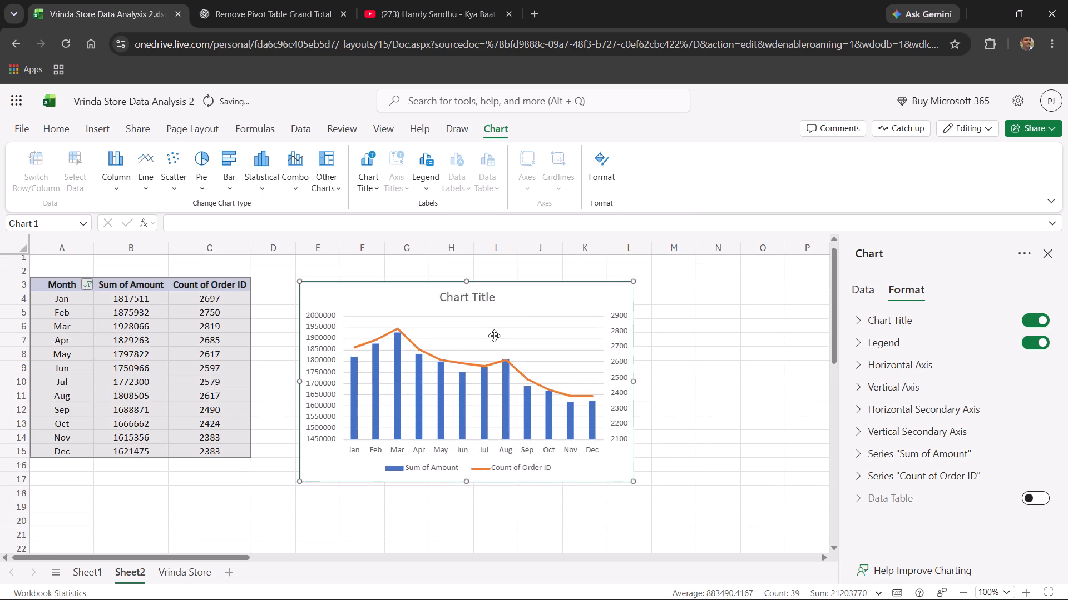
pyautogui.moveTo(486, 327); pyautogui.dragTo(514, 321)
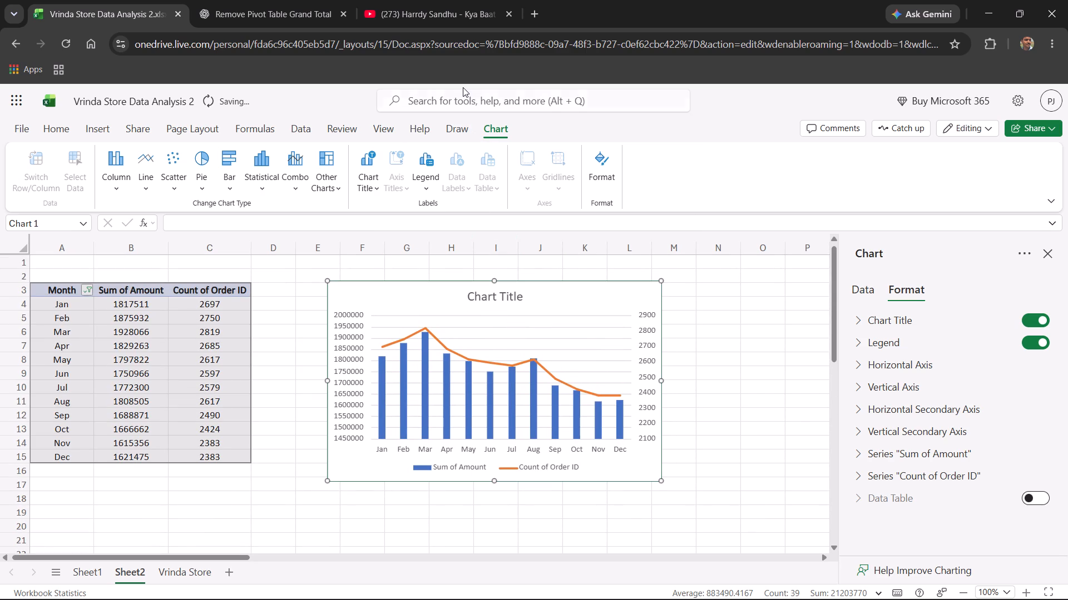
# Search the commands for "hide all field buttons".
pyautogui.click(466, 98)
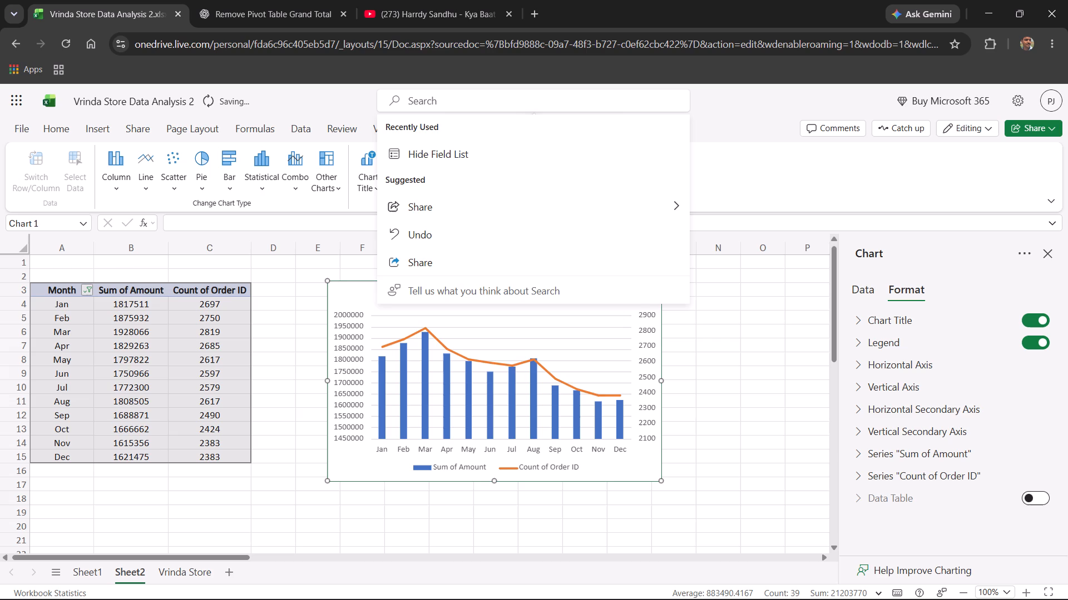
pyautogui.write('hide all field')
pyautogui.press('space')
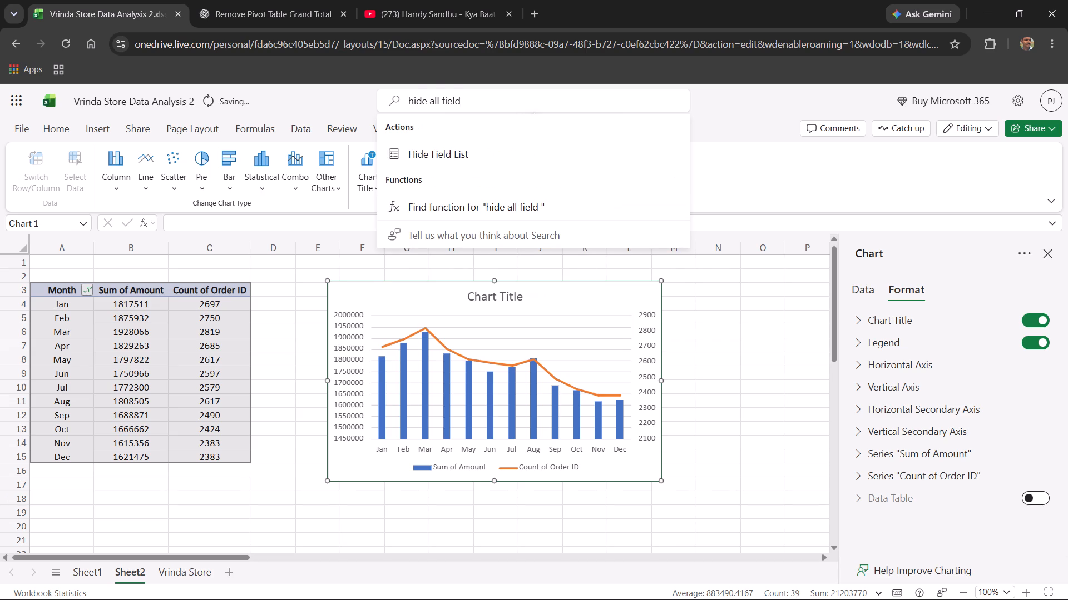
pyautogui.write('buttop')
pyautogui.press('BackSpace')
pyautogui.write('ns')
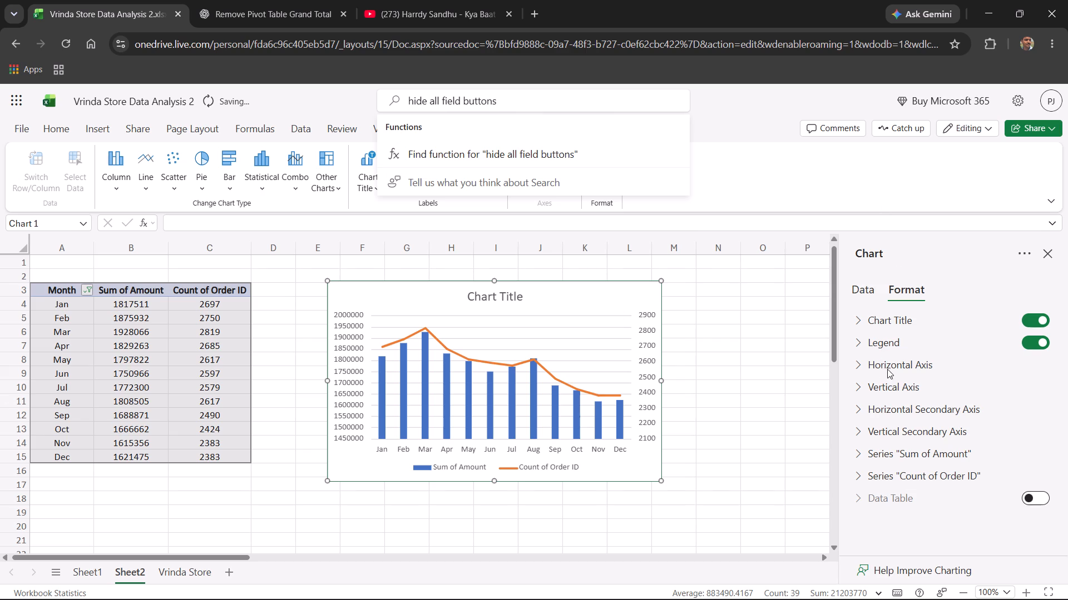
# Examine the formatting options of the combo chart's horizontal axis and primary vertical axis.
pyautogui.click(864, 368)
pyautogui.click(863, 363)
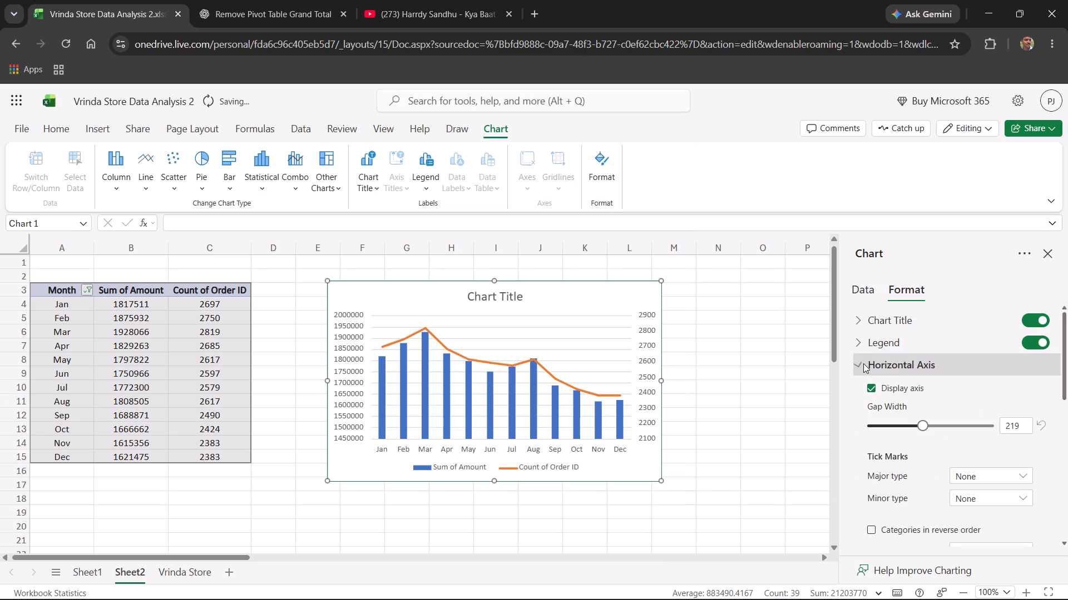
pyautogui.scroll(-4, 916, 439)
pyautogui.scroll(4, 915, 438)
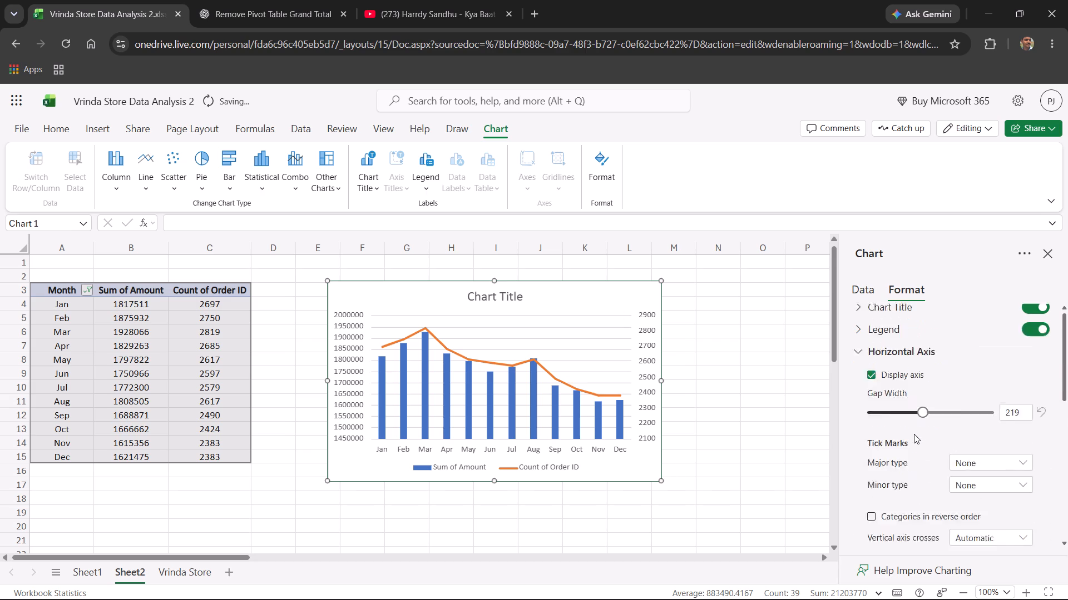
pyautogui.scroll(-1, 926, 439)
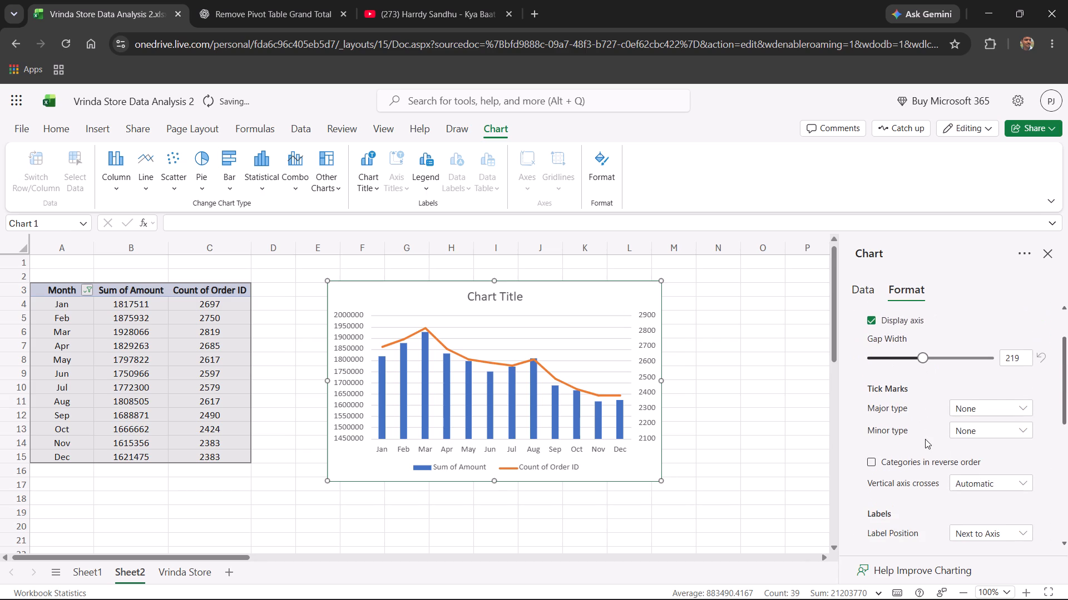
pyautogui.scroll(3, 924, 439)
pyautogui.scroll(-3, 922, 438)
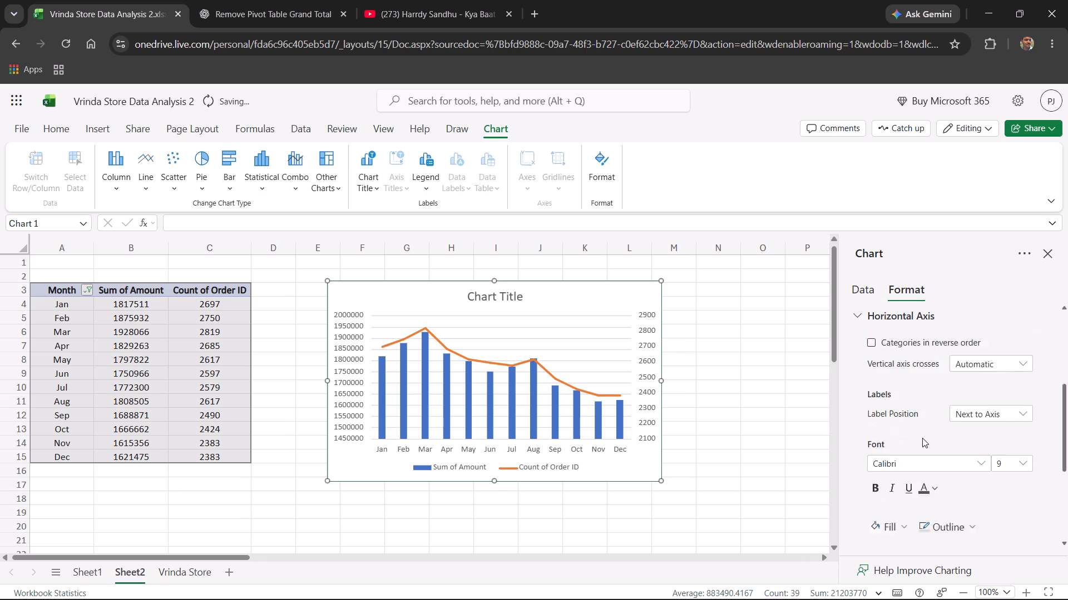
pyautogui.scroll(-1, 922, 438)
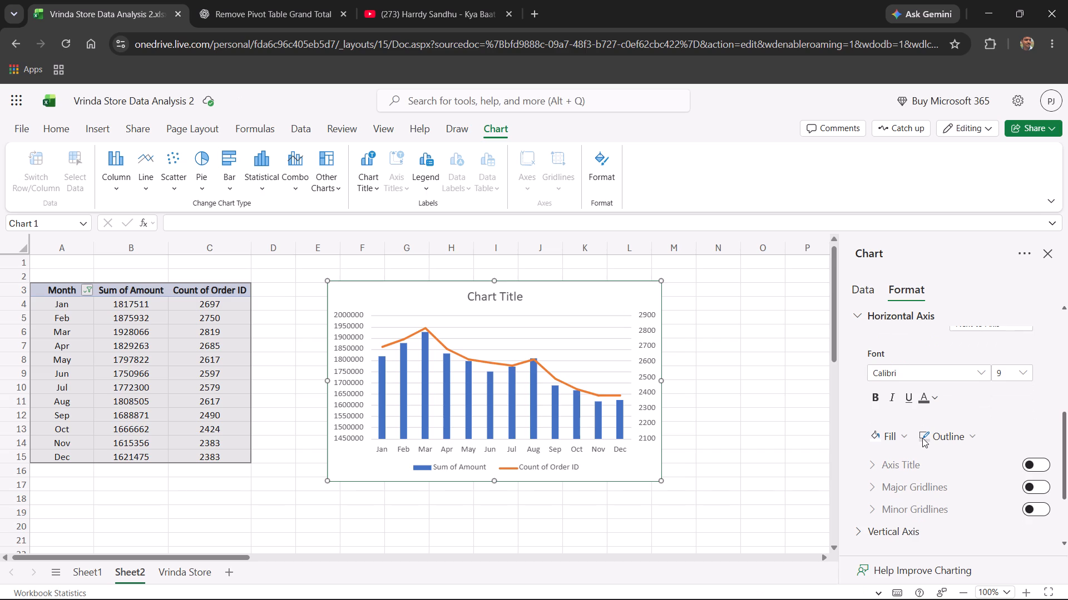
pyautogui.click(355, 340)
pyautogui.click(349, 342)
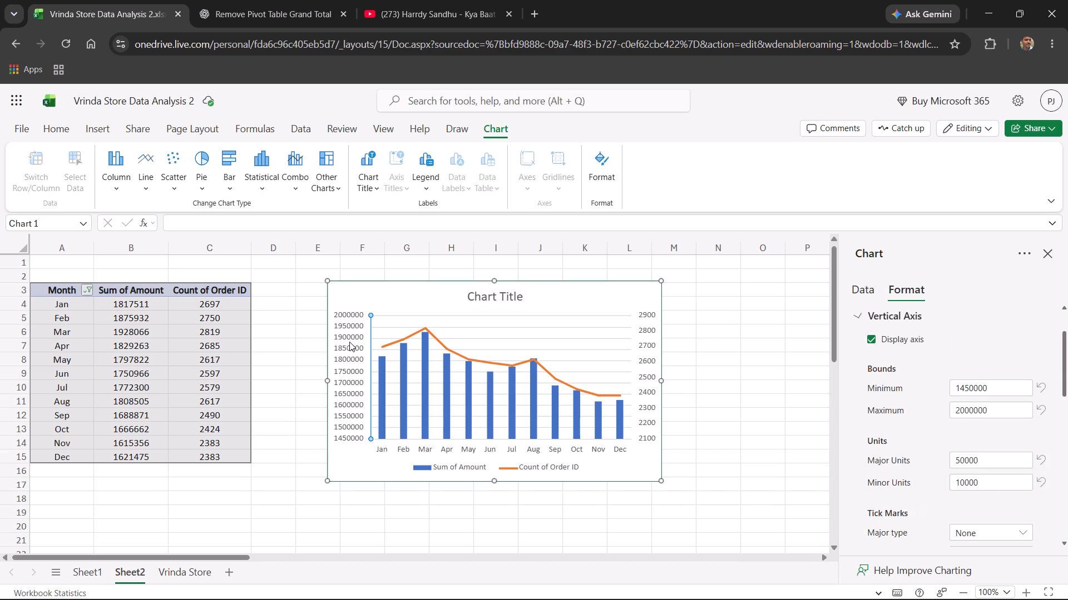
pyautogui.click(349, 340)
pyautogui.click(377, 423)
pyautogui.click(356, 386)
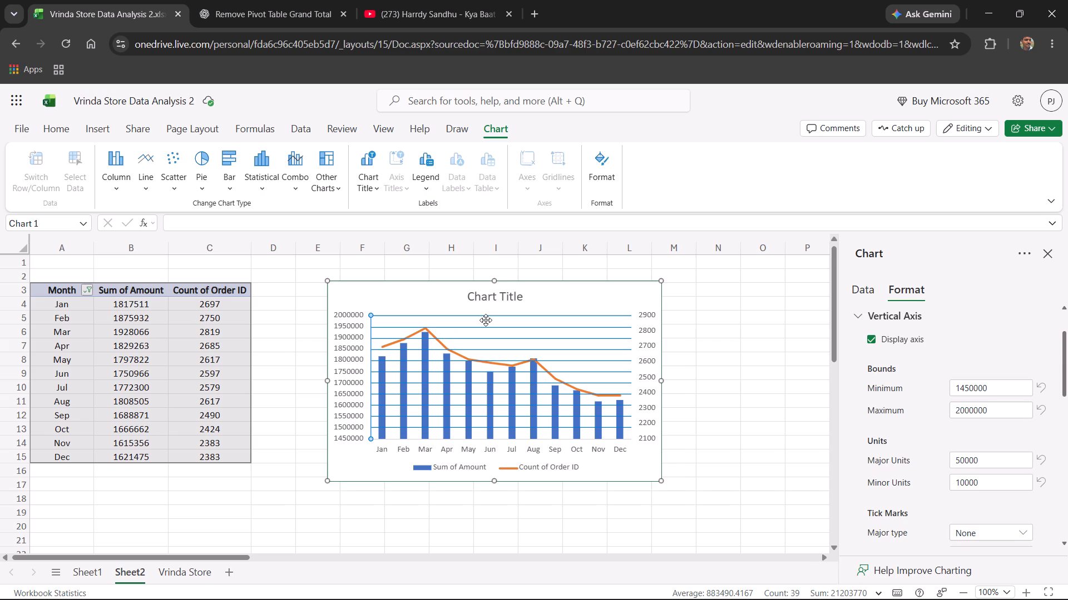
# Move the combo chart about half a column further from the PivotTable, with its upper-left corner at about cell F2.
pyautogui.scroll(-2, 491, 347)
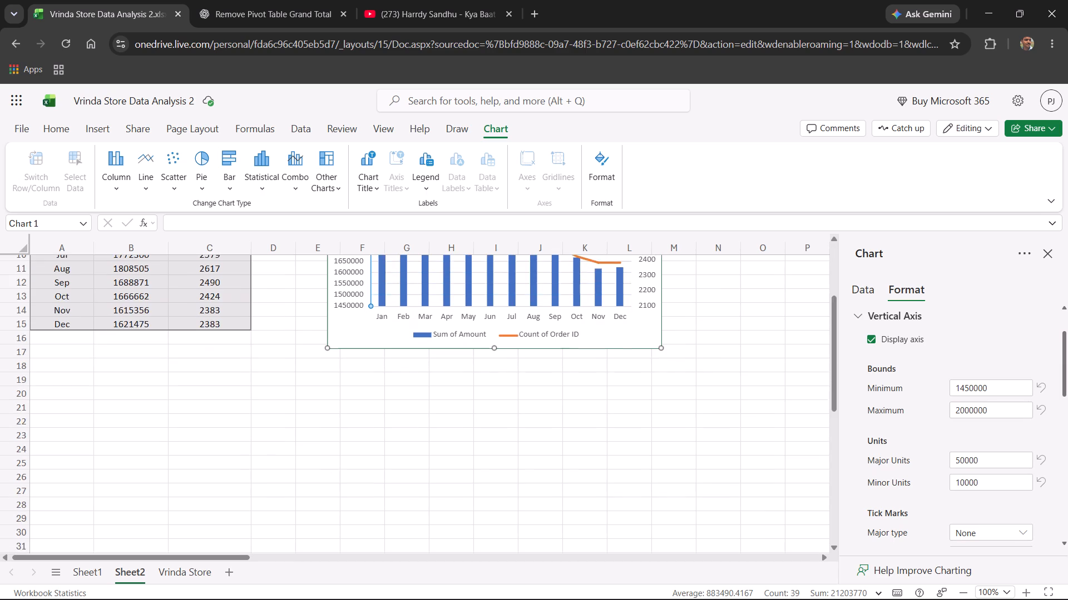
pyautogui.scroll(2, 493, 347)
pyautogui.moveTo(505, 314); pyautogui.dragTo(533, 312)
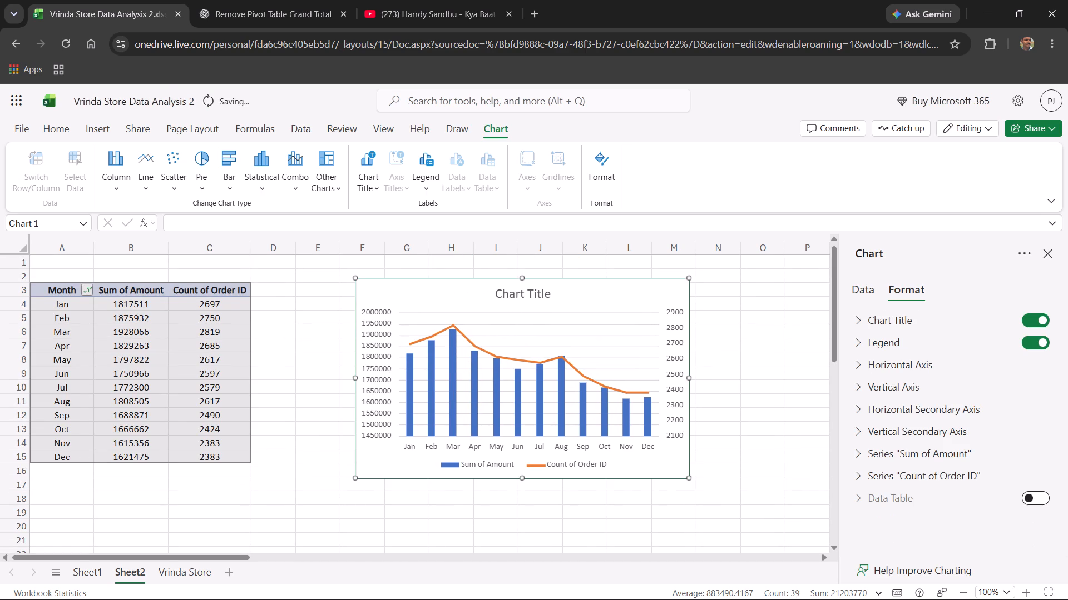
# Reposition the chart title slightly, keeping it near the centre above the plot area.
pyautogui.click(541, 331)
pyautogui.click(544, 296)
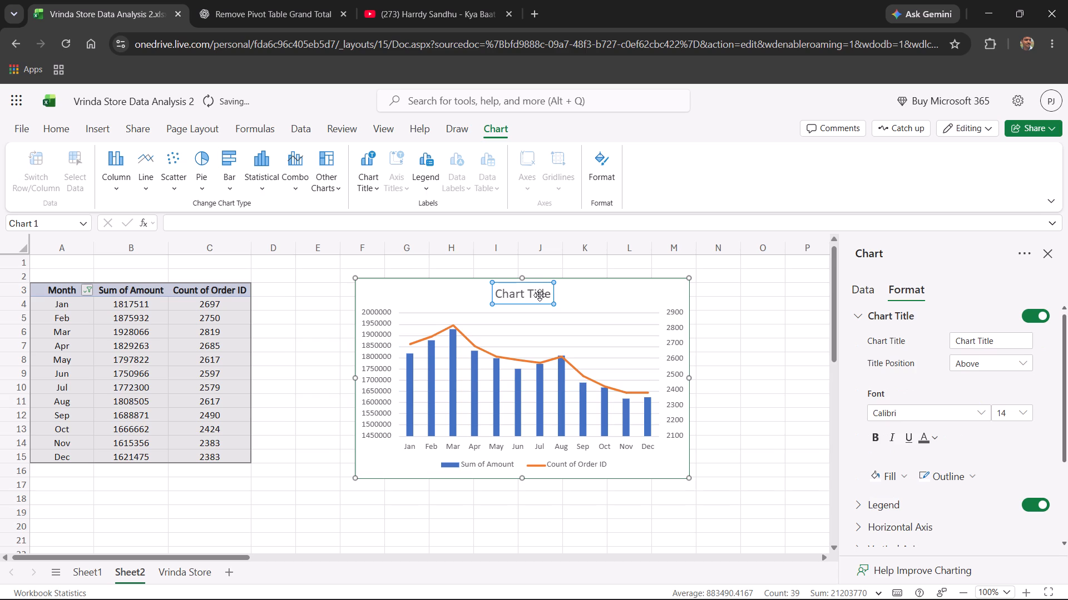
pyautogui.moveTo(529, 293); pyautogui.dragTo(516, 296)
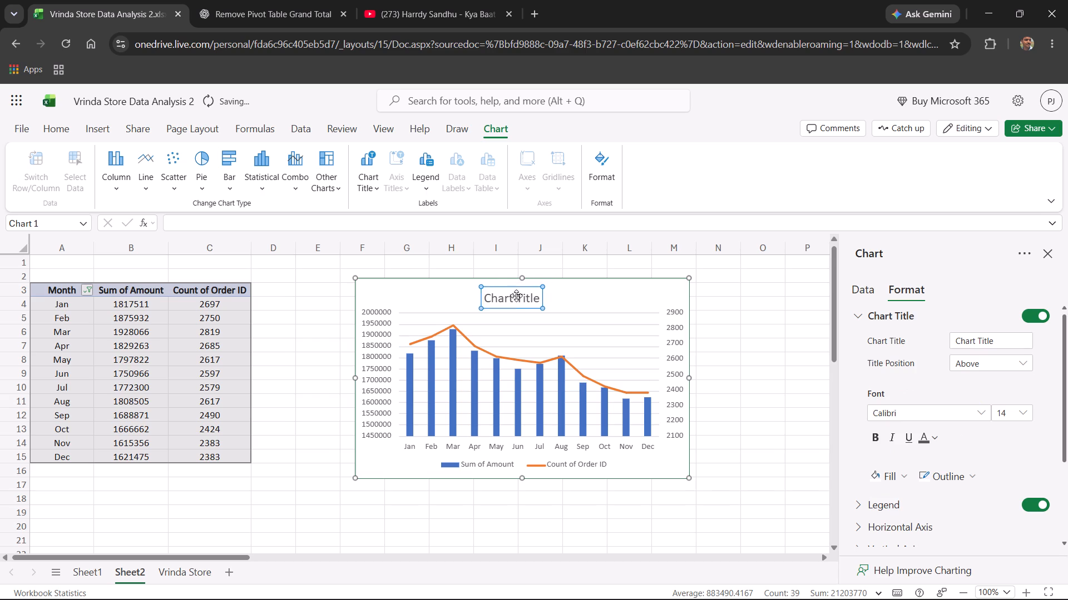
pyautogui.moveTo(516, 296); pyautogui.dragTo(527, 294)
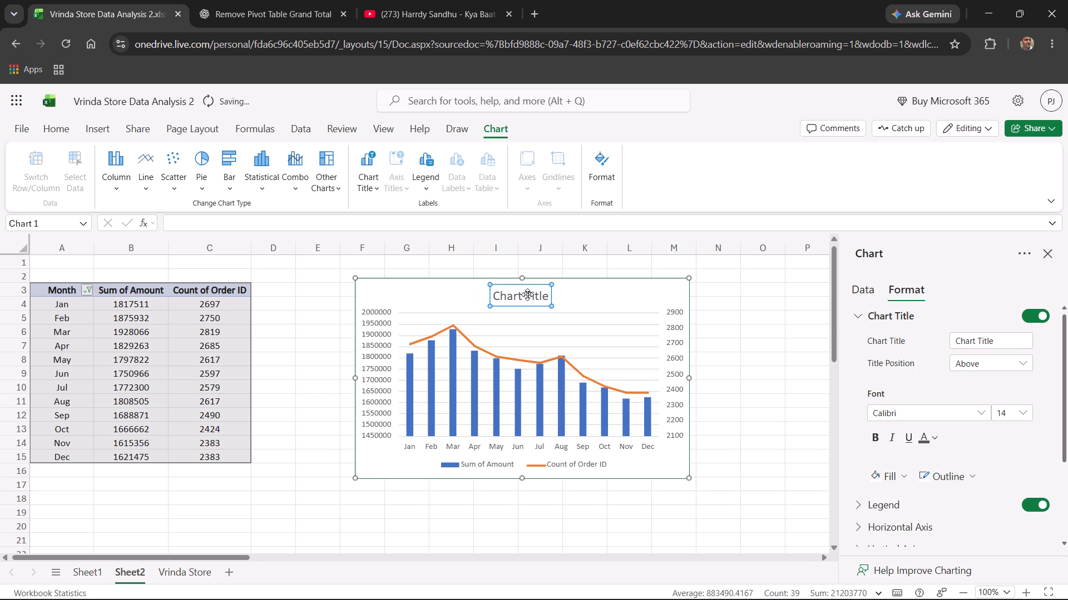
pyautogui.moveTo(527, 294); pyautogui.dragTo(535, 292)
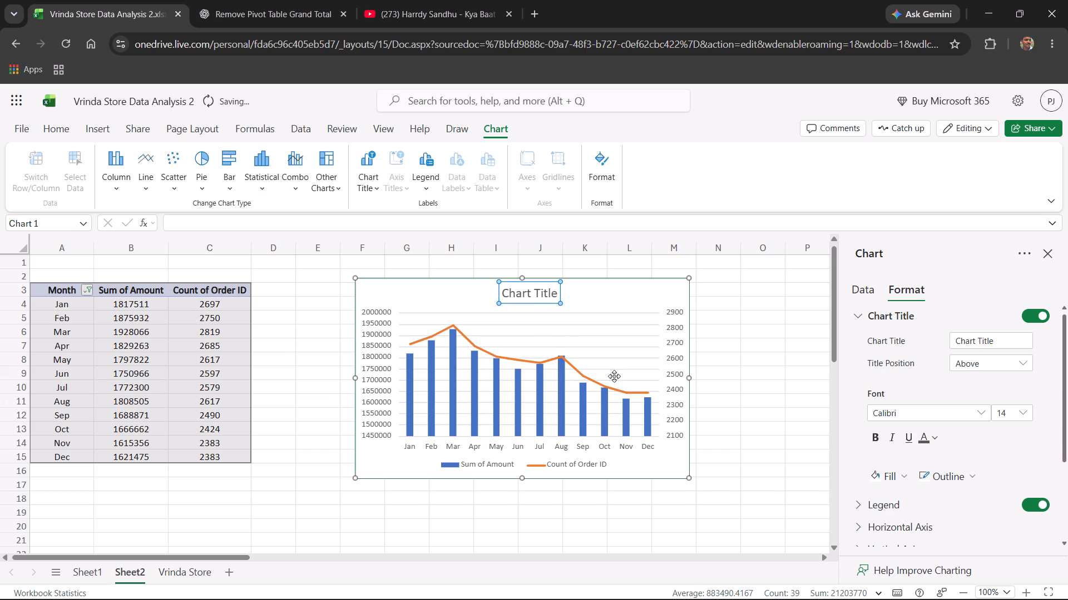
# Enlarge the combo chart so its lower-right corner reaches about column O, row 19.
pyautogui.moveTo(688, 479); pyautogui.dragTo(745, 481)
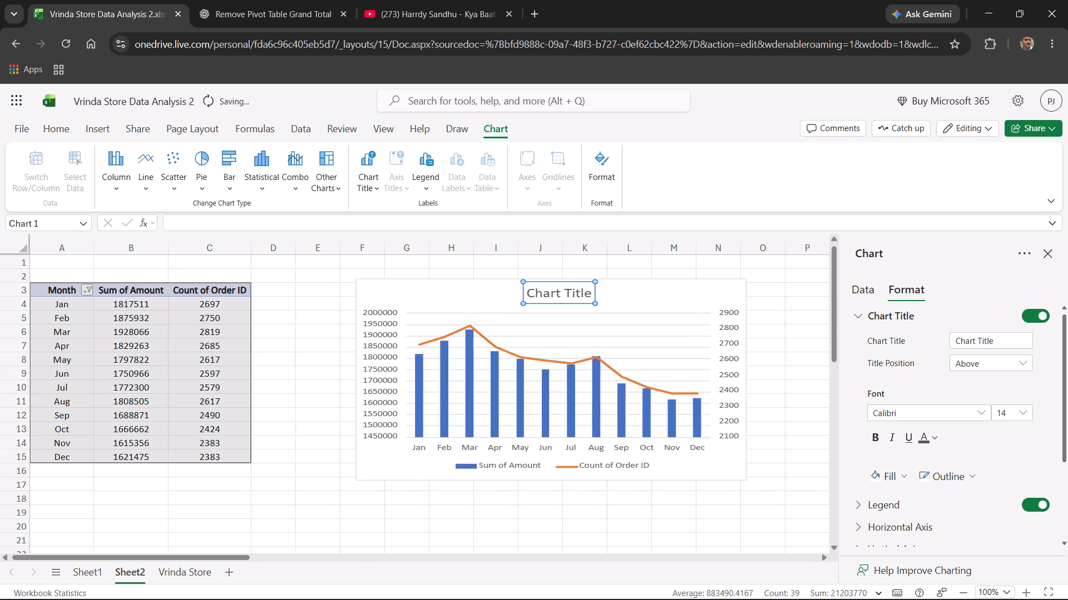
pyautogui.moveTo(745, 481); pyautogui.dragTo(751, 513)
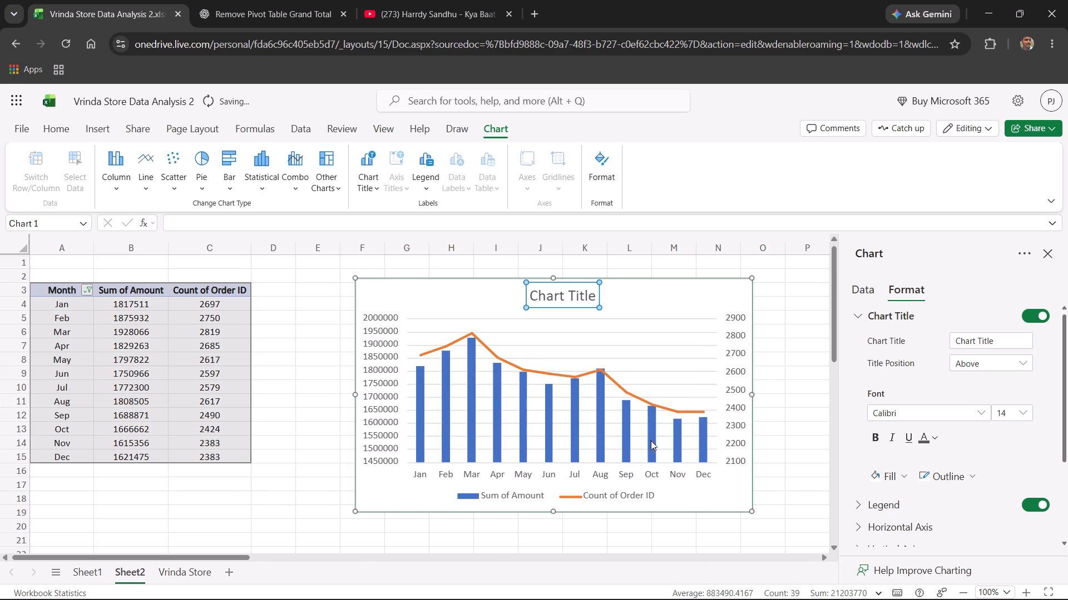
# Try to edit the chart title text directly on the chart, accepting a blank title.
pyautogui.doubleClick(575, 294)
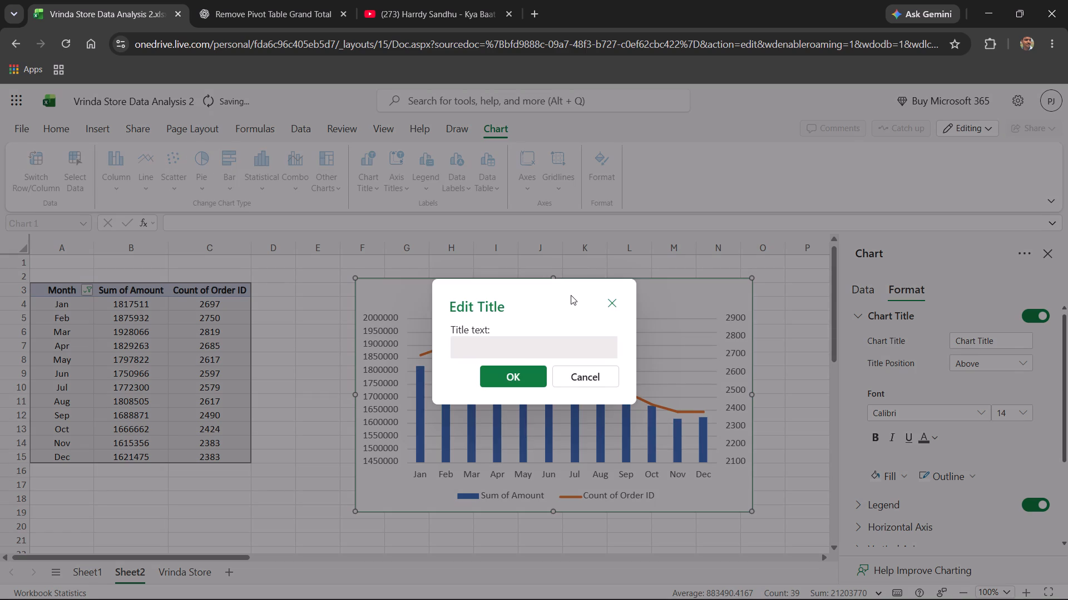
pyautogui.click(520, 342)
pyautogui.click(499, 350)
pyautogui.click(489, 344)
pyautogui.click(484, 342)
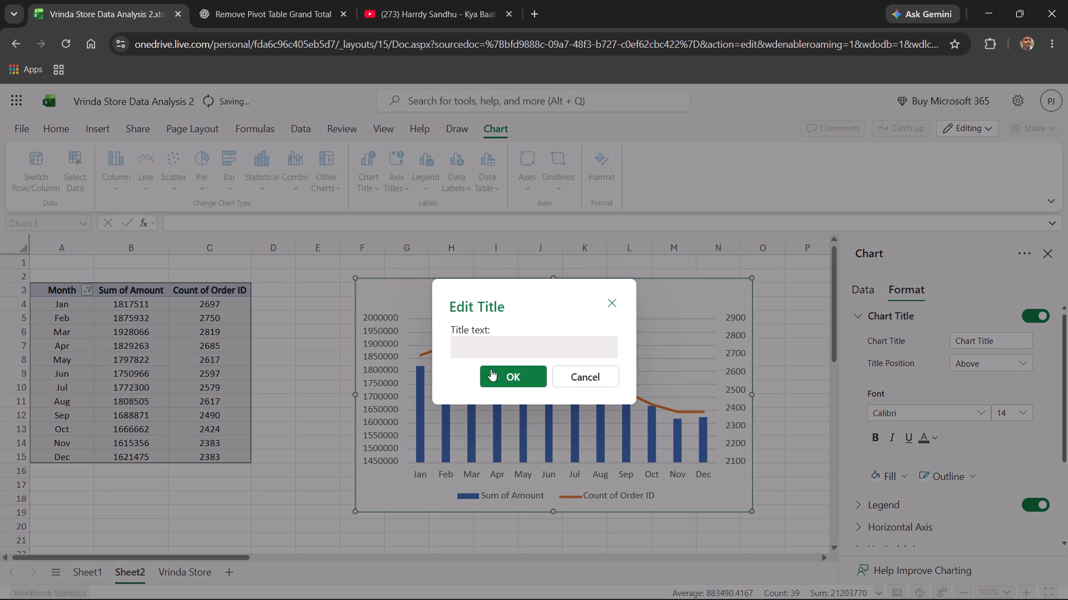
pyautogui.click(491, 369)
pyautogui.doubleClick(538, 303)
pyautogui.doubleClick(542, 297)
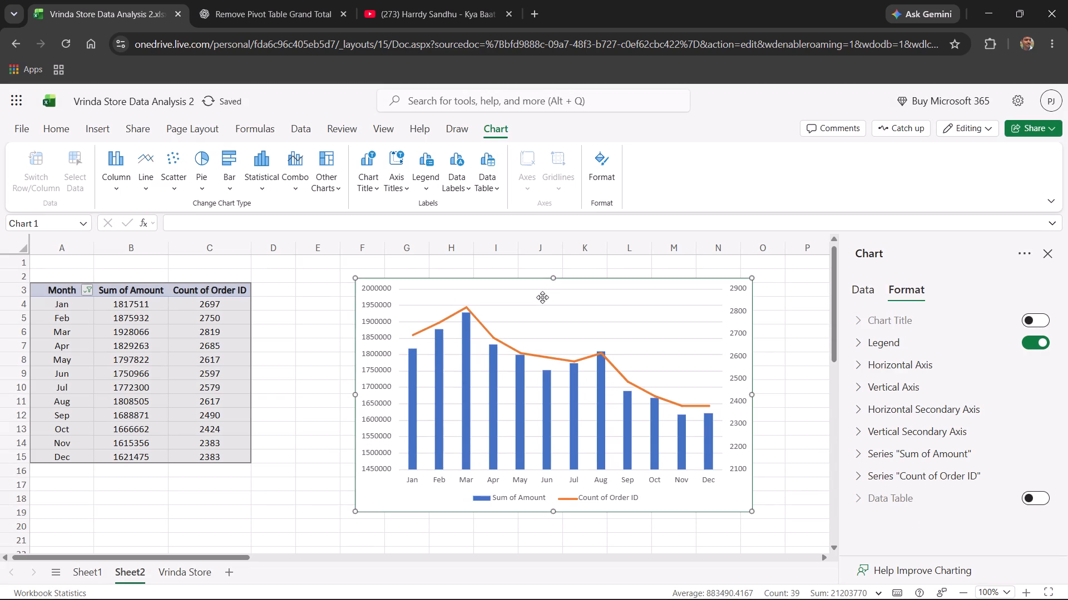
# Move the combo chart closer to the PivotTable and shrink it so it spans about cells E4 to M19.
pyautogui.scroll(5, 524, 318)
pyautogui.scroll(-3, 535, 321)
pyautogui.scroll(2, 540, 335)
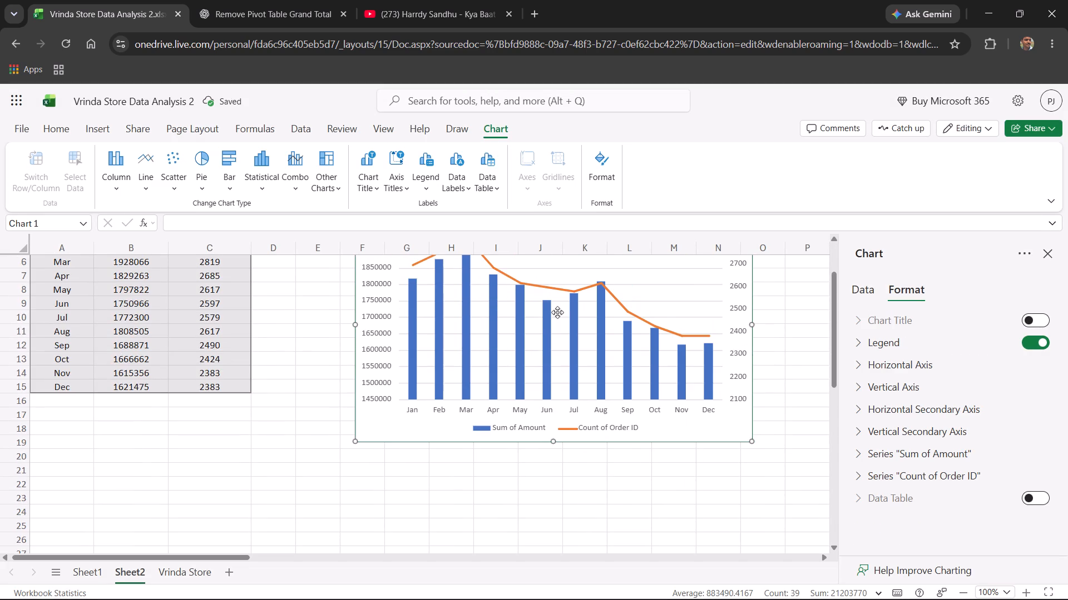
pyautogui.click(566, 294)
pyautogui.scroll(5, 572, 317)
pyautogui.doubleClick(553, 313)
pyautogui.moveTo(553, 313); pyautogui.dragTo(494, 346)
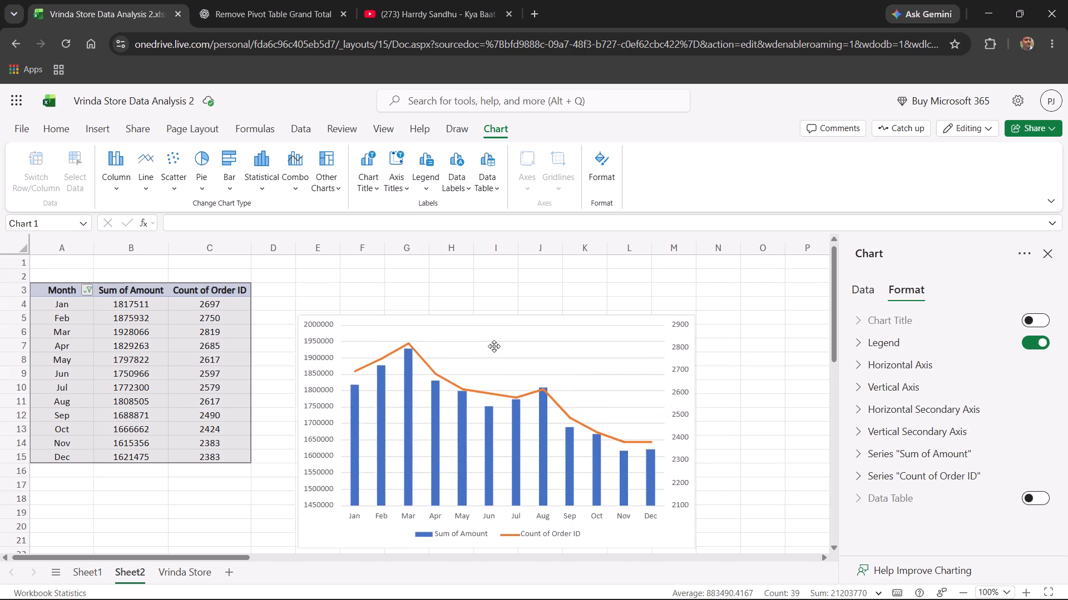
pyautogui.moveTo(494, 346); pyautogui.dragTo(499, 332)
pyautogui.moveTo(697, 533); pyautogui.dragTo(666, 519)
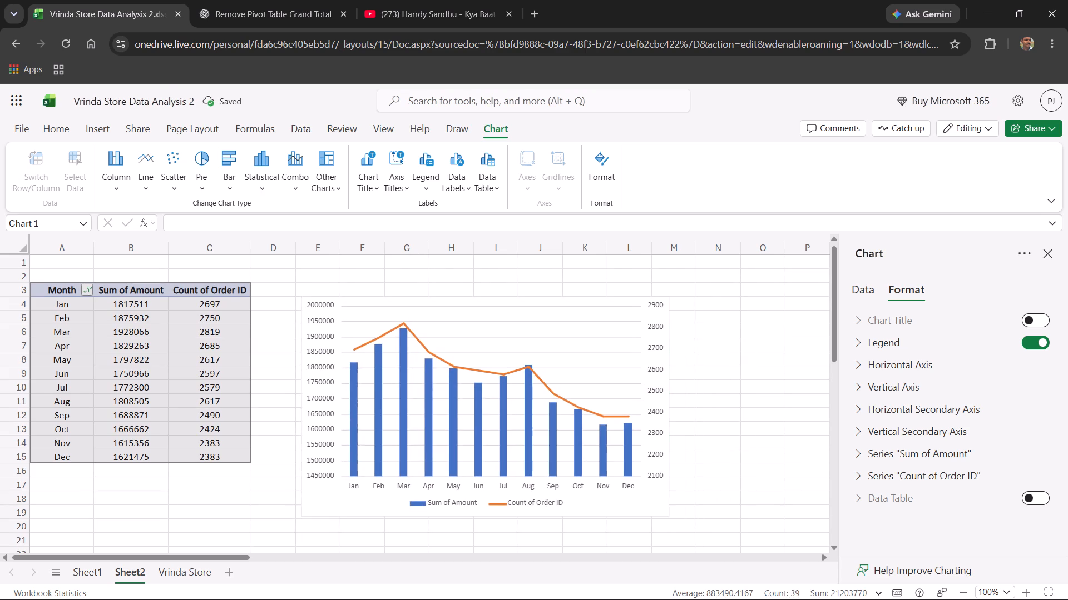
pyautogui.moveTo(666, 519); pyautogui.dragTo(666, 518)
pyautogui.click(567, 393)
pyautogui.doubleClick(567, 393)
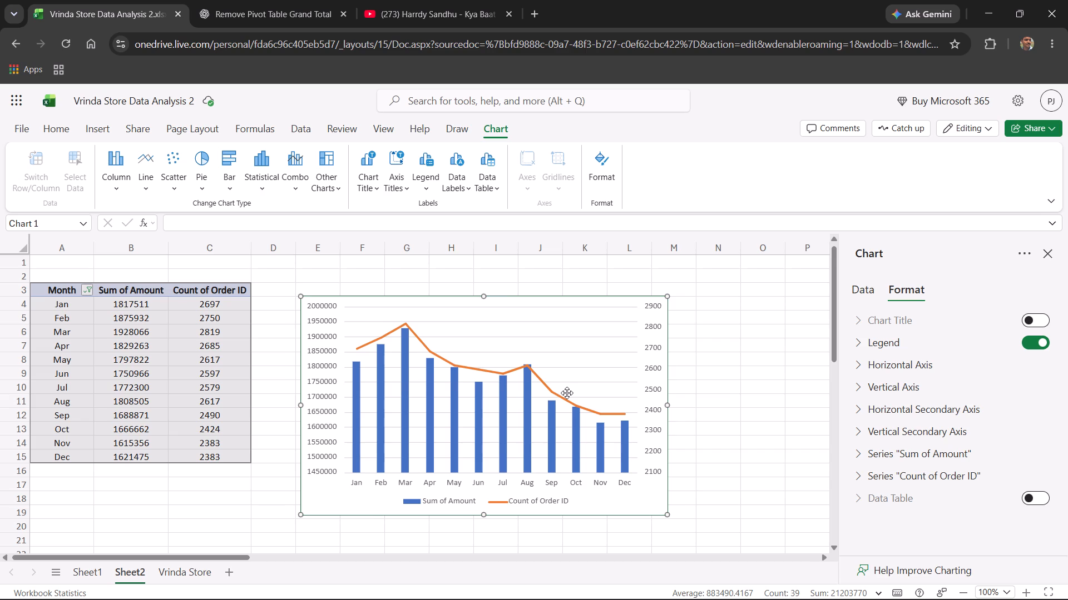
# Turn the chart title on and set its text to "Orders Vs Sales".
pyautogui.click(1031, 321)
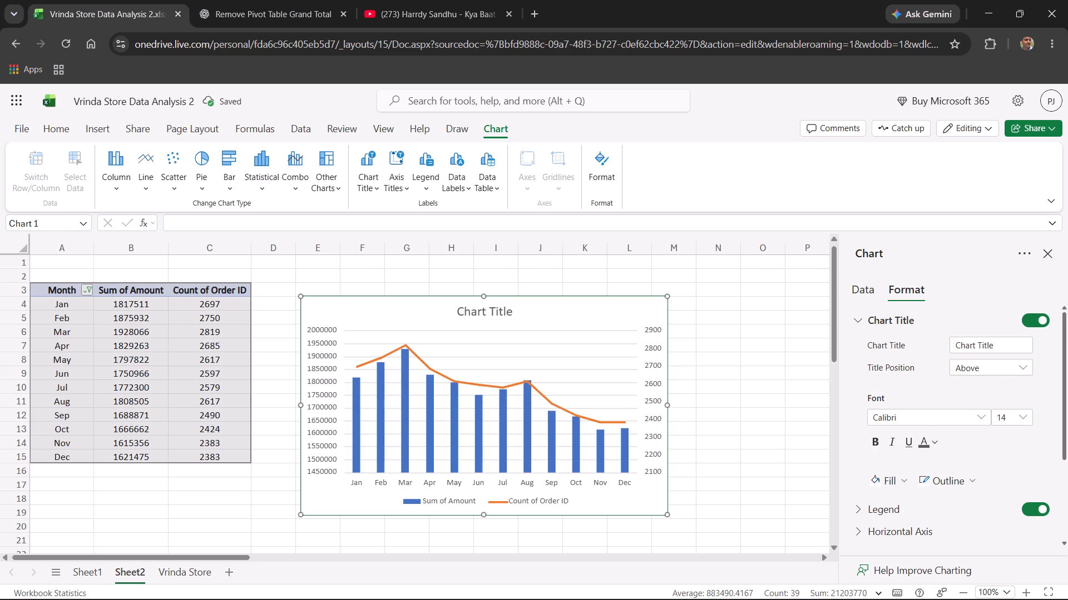
pyautogui.click(983, 338)
pyautogui.click(989, 341)
pyautogui.moveTo(994, 341); pyautogui.dragTo(946, 346)
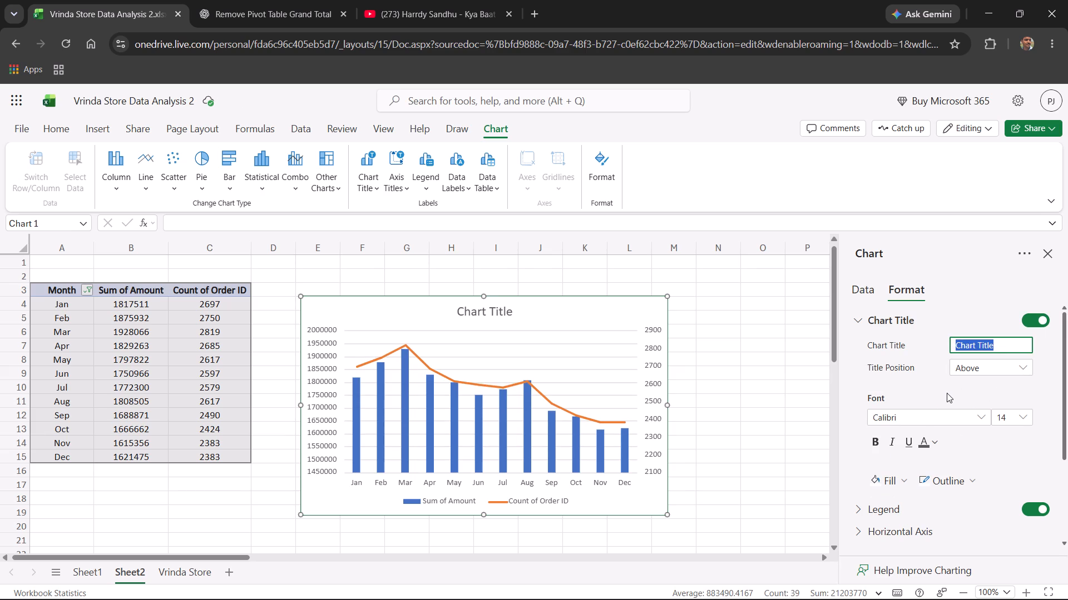
pyautogui.write('Orders Vs')
pyautogui.press('space')
pyautogui.write('Sales')
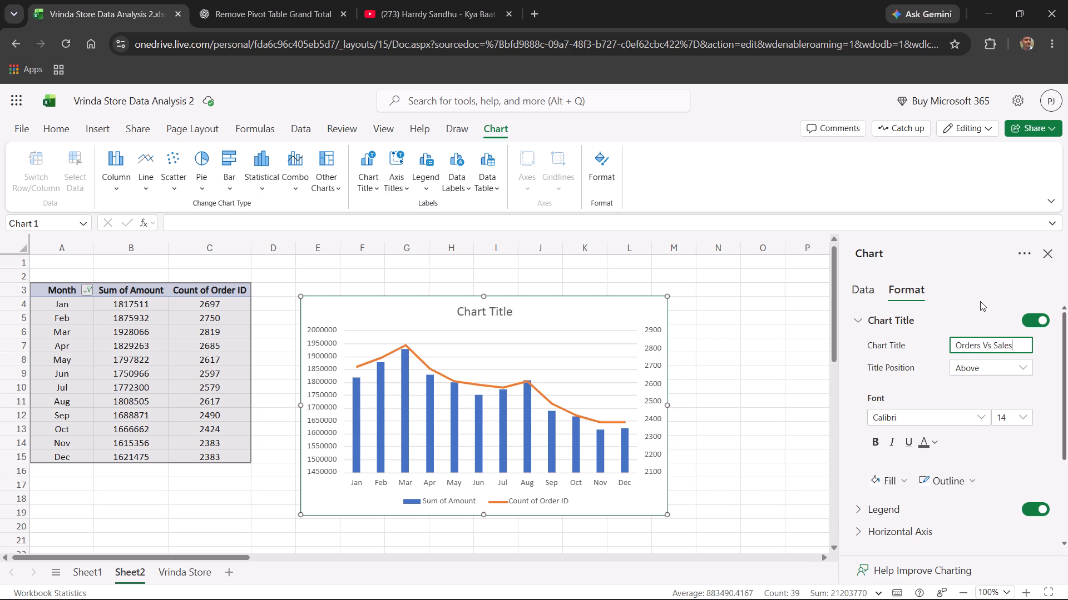
pyautogui.click(980, 287)
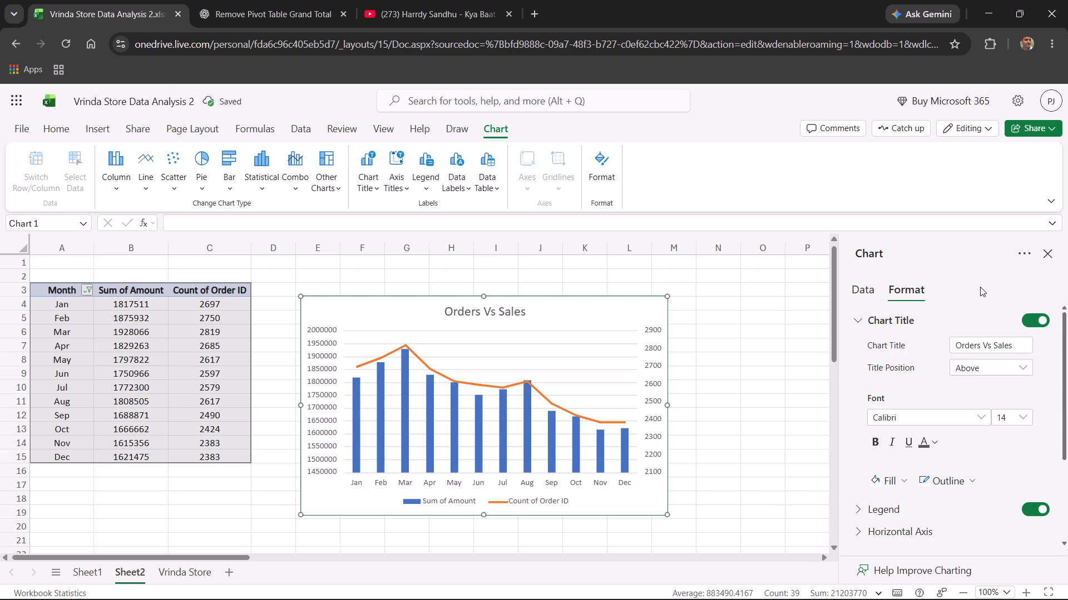
# Make the "Orders Vs Sales" chart title bold.
pyautogui.click(967, 347)
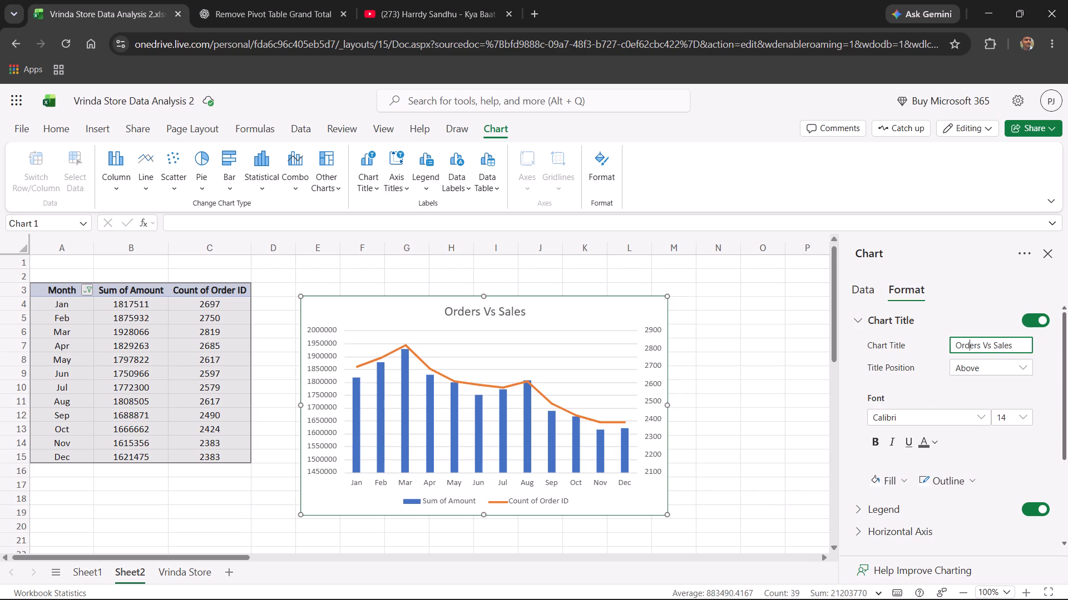
pyautogui.hotkey('ctrl', 'a')
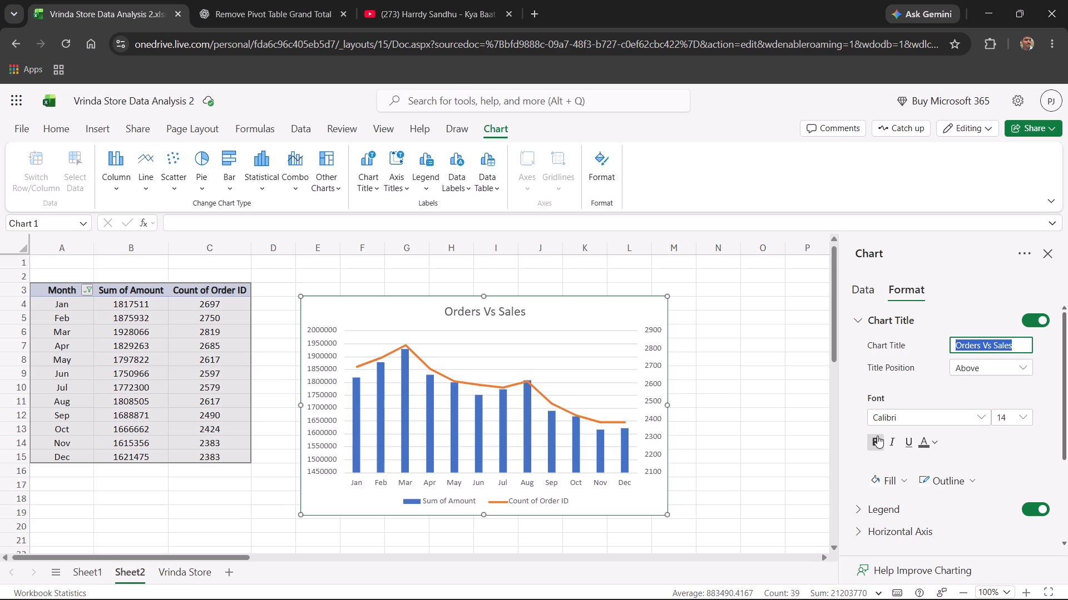
pyautogui.click(874, 432)
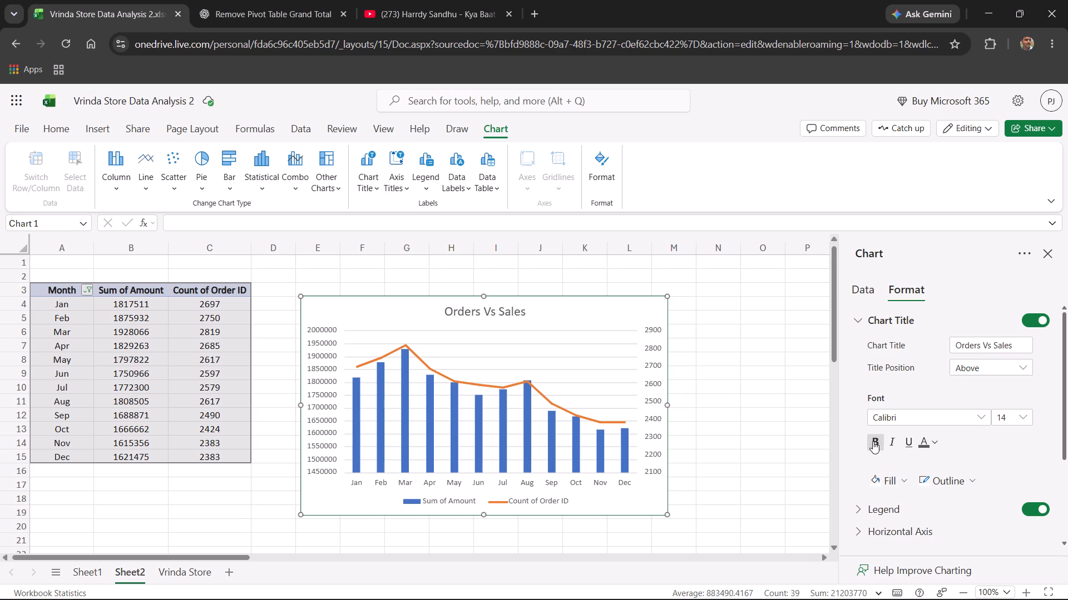
pyautogui.click(873, 441)
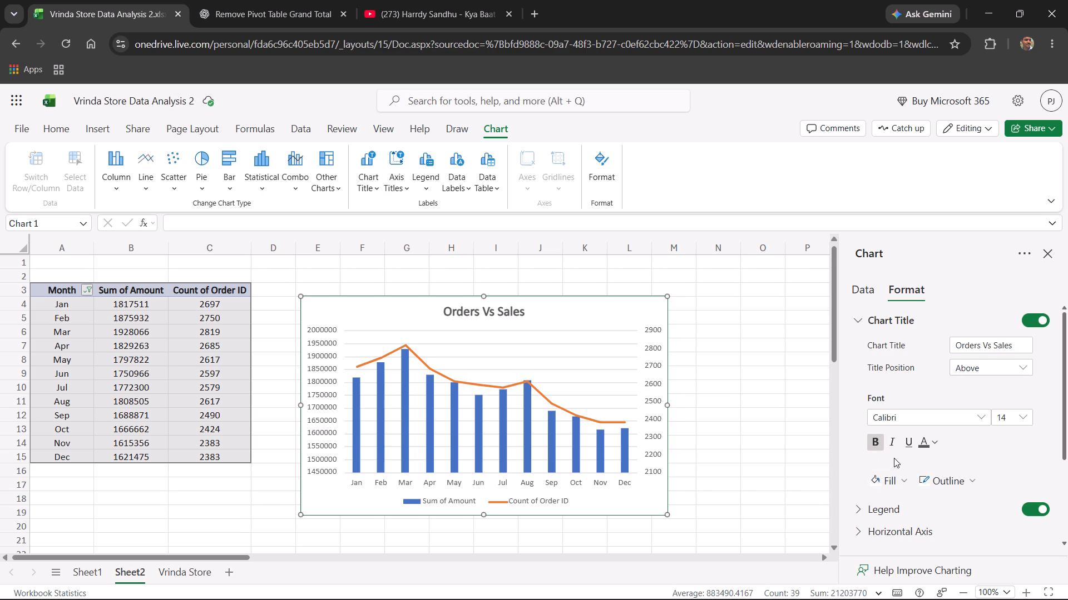
# Look through the chart's data settings and the remaining formatting sections for the legend, axes and series.
pyautogui.scroll(-2, 937, 393)
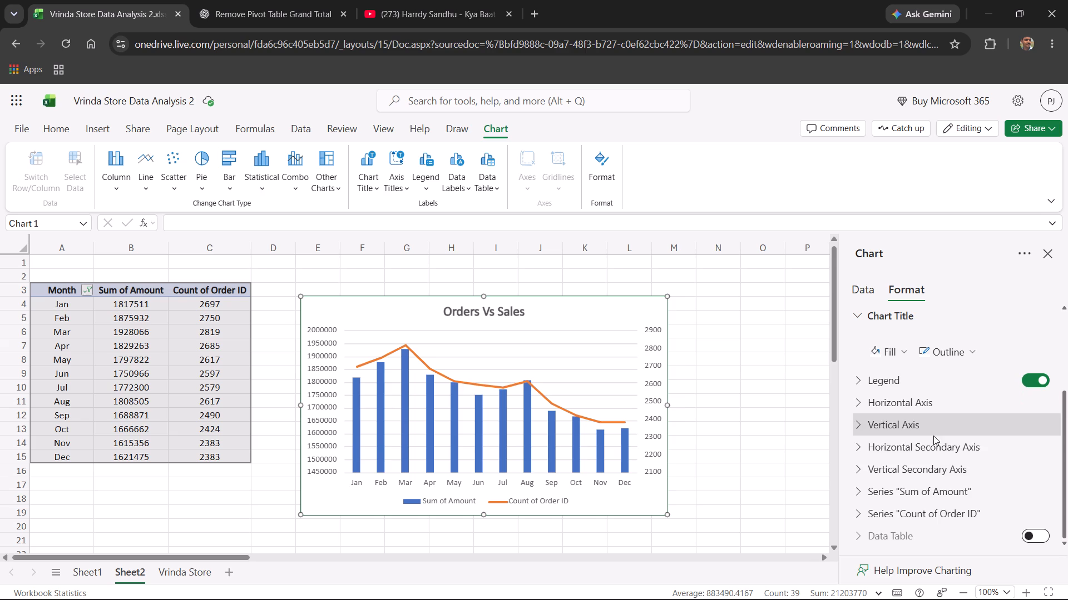
pyautogui.scroll(-2, 933, 440)
pyautogui.scroll(1, 928, 489)
pyautogui.scroll(3, 912, 434)
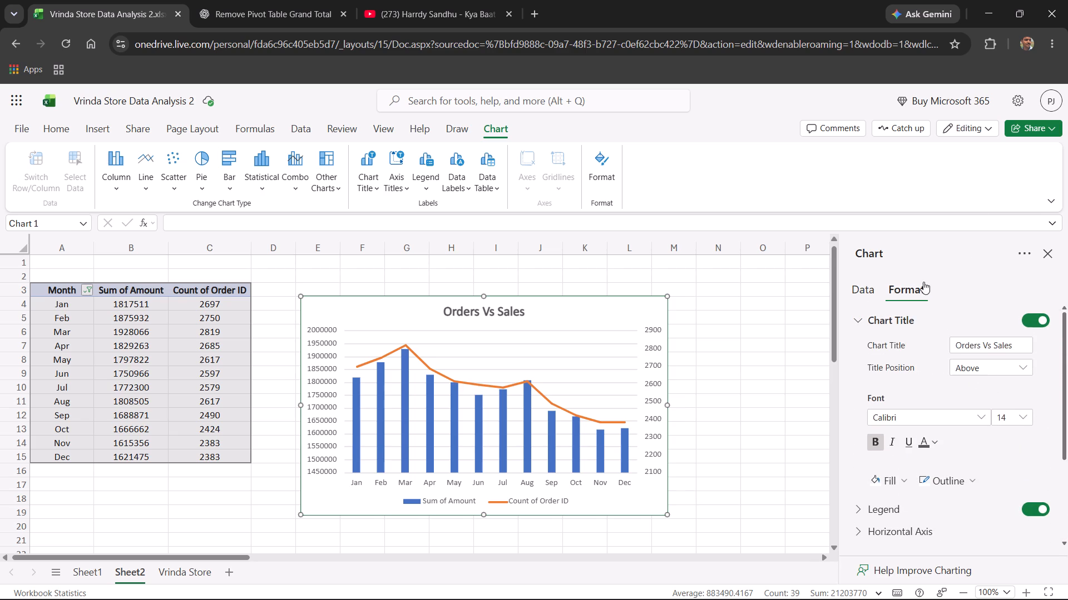
pyautogui.click(869, 290)
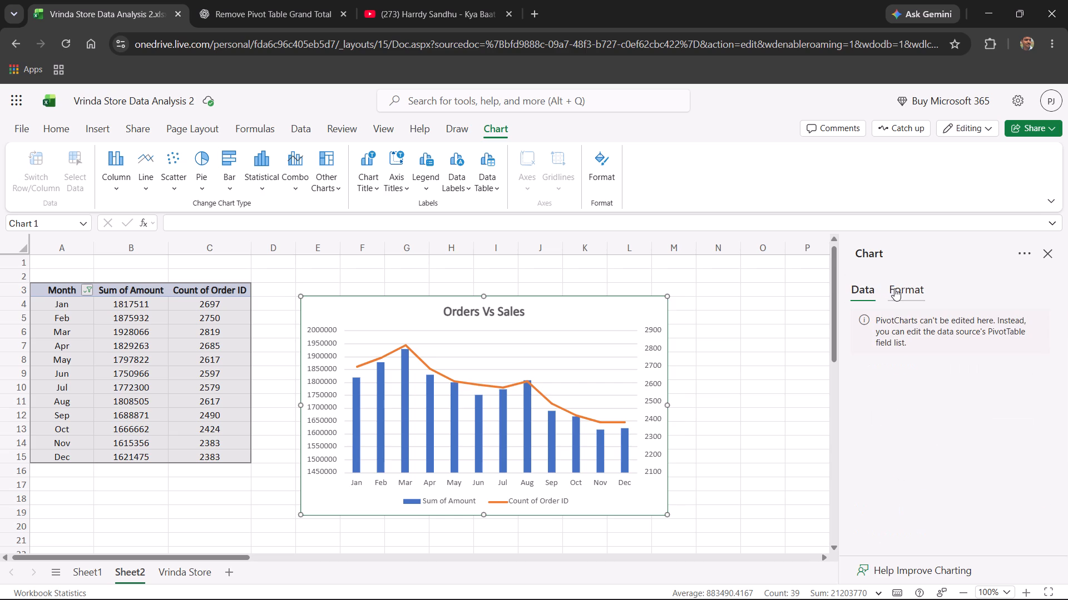
pyautogui.click(894, 288)
pyautogui.scroll(-1, 921, 387)
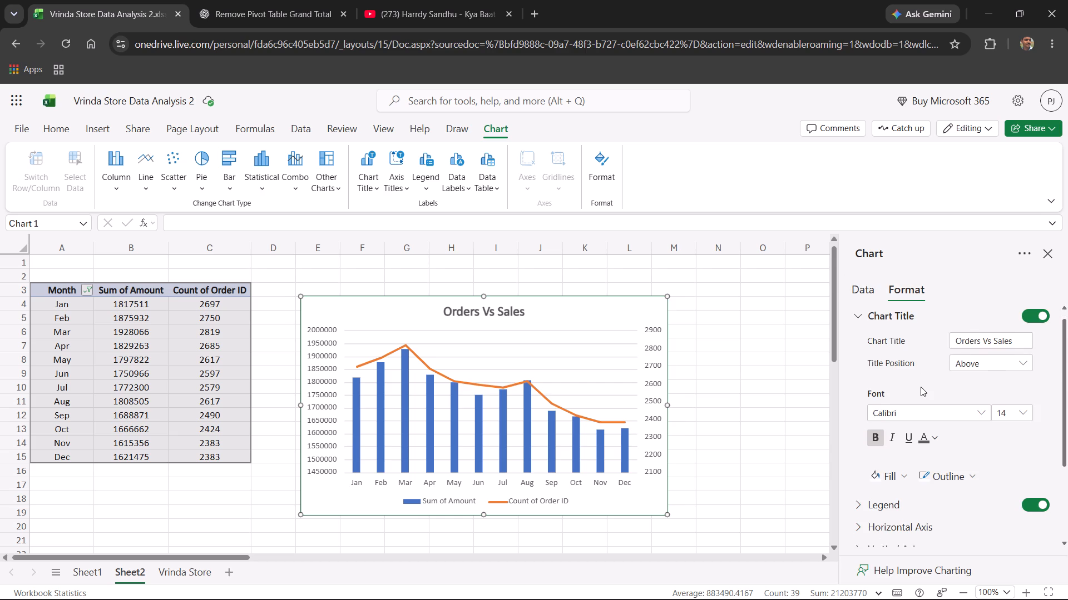
pyautogui.scroll(-1, 921, 387)
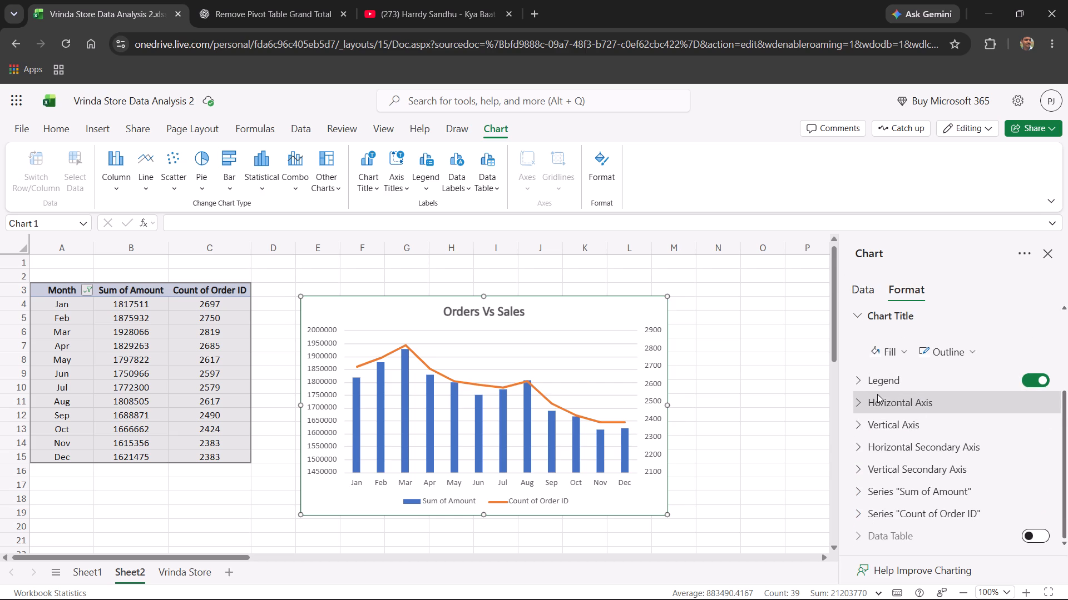
# Look through the chart's horizontal axis formatting options, including tick marks, labels, font, axis title and gridlines.
pyautogui.click(861, 399)
pyautogui.scroll(-3, 904, 410)
pyautogui.scroll(1, 907, 410)
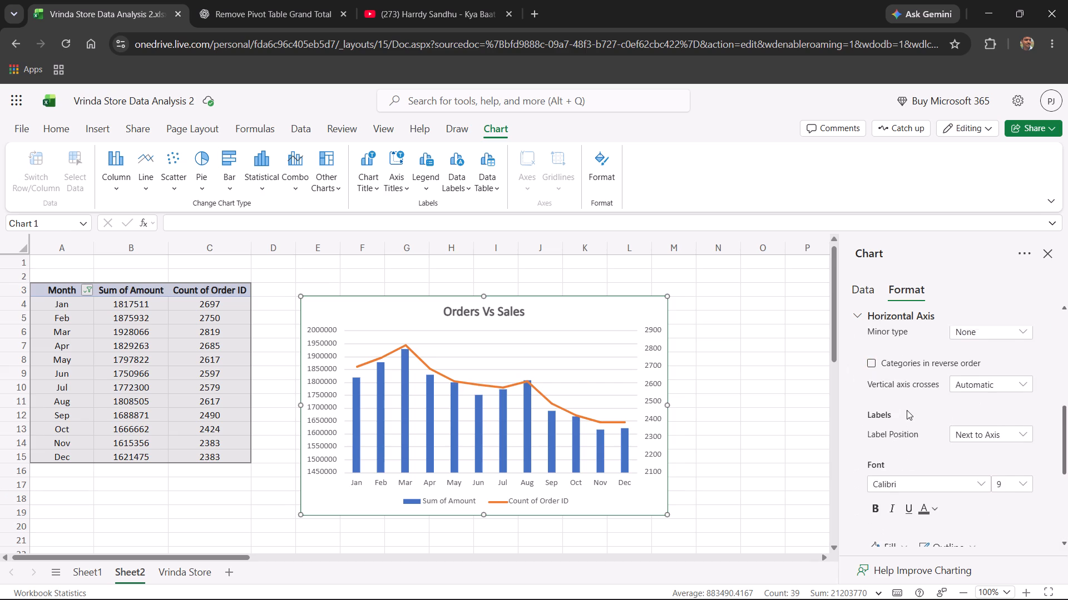
pyautogui.scroll(2, 907, 410)
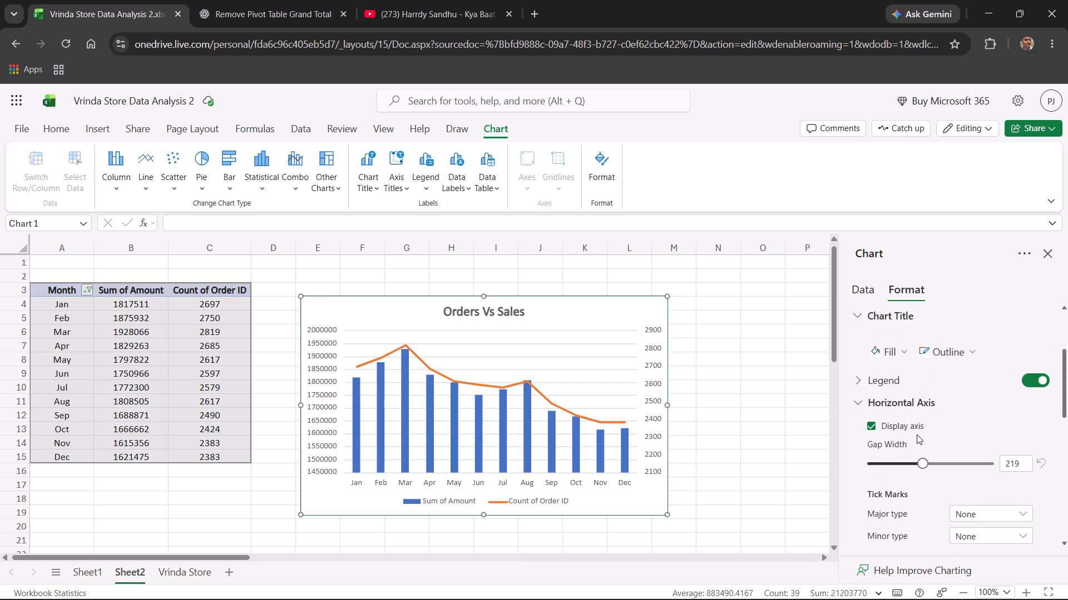
pyautogui.scroll(-6, 917, 434)
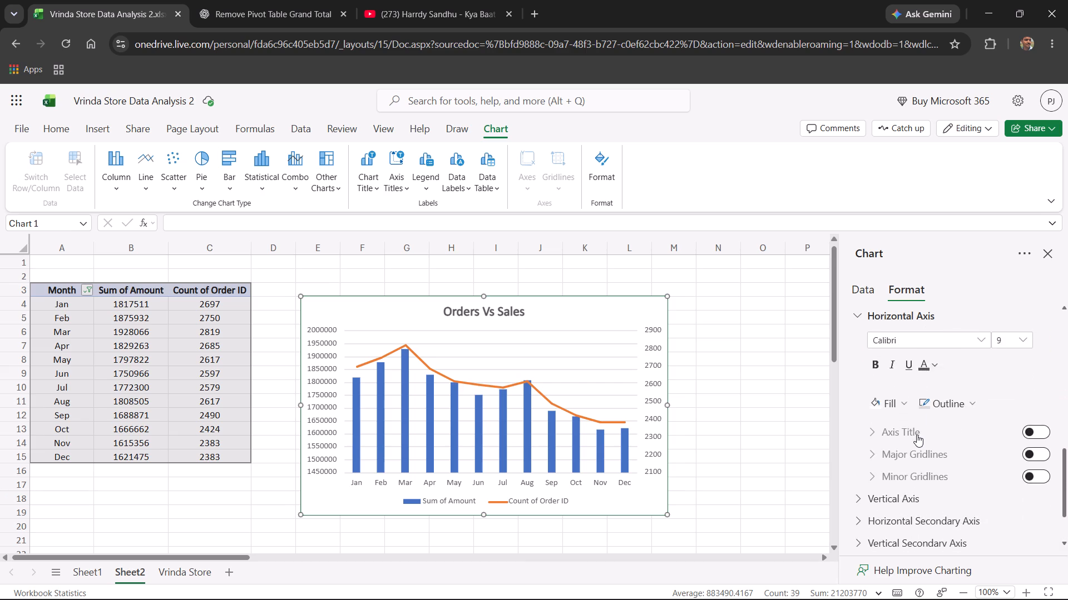
pyautogui.scroll(-1, 917, 434)
# Turn off the major gridlines of the chart's primary vertical axis.
pyautogui.rightClick(585, 309)
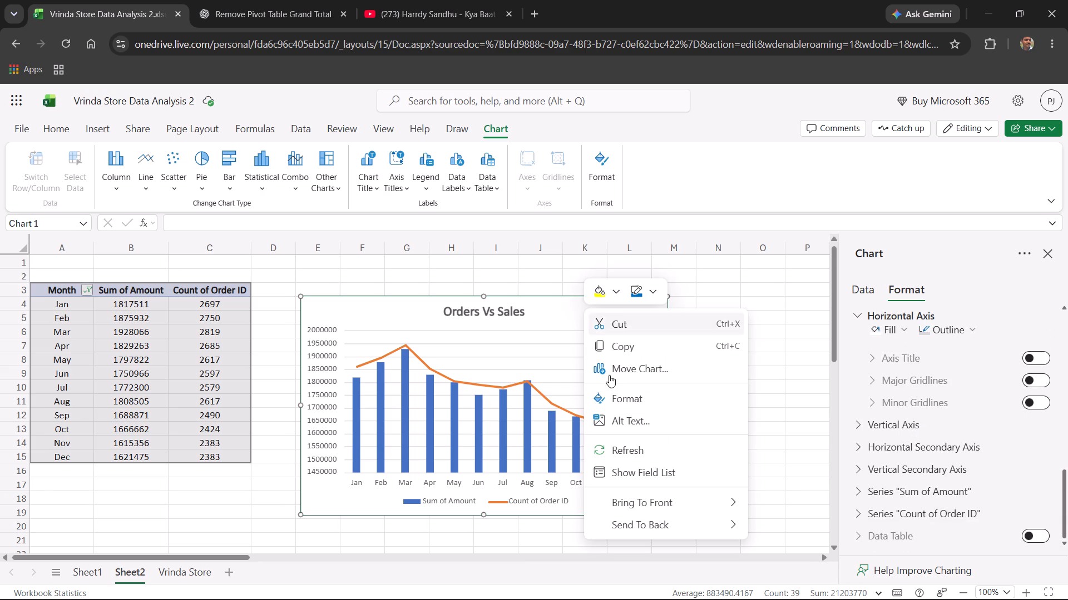
pyautogui.click(628, 404)
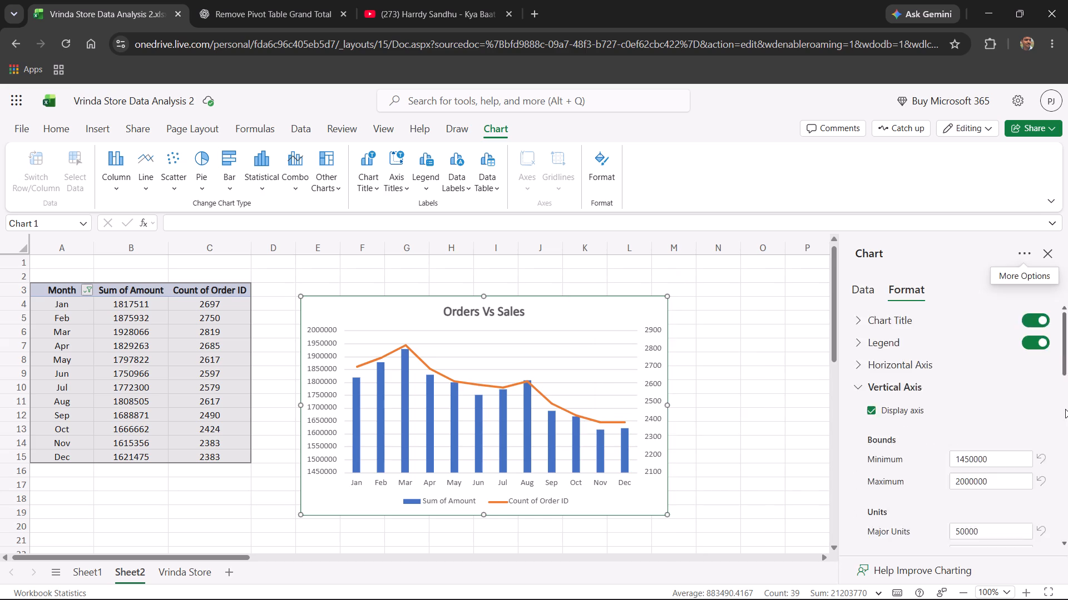
pyautogui.click(1041, 364)
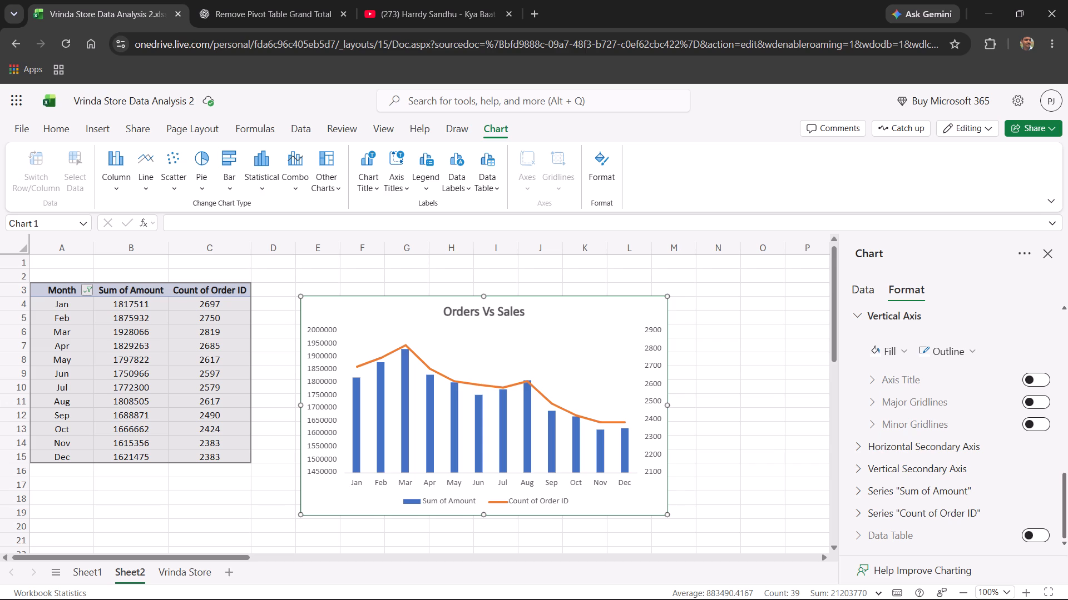
# Set the number format code of the chart's primary vertical axis to 0,,"M".
pyautogui.doubleClick(314, 356)
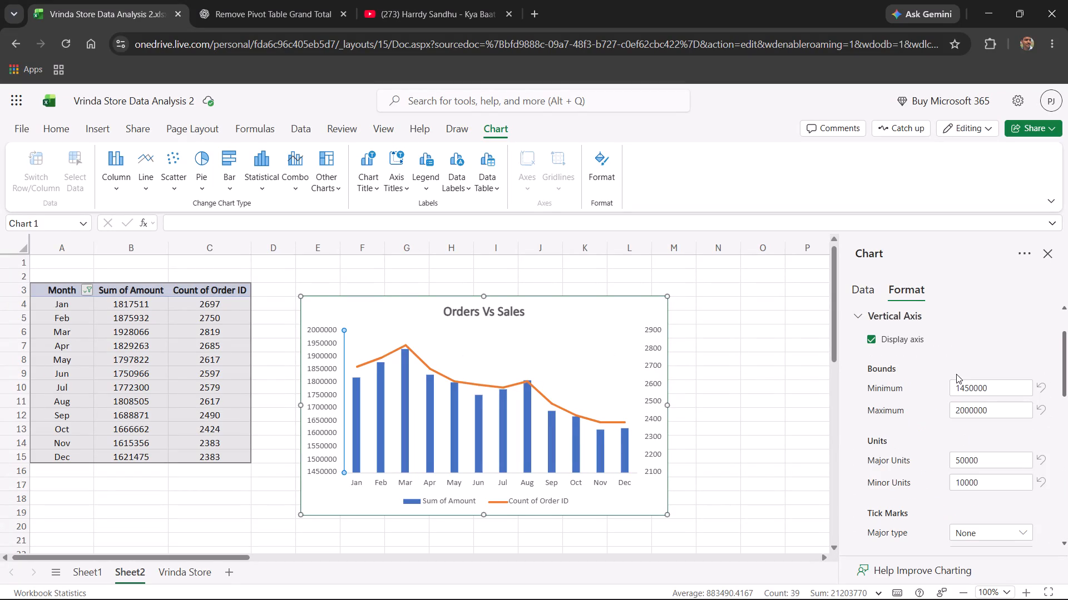
pyautogui.scroll(-1, 953, 359)
pyautogui.scroll(1, 953, 359)
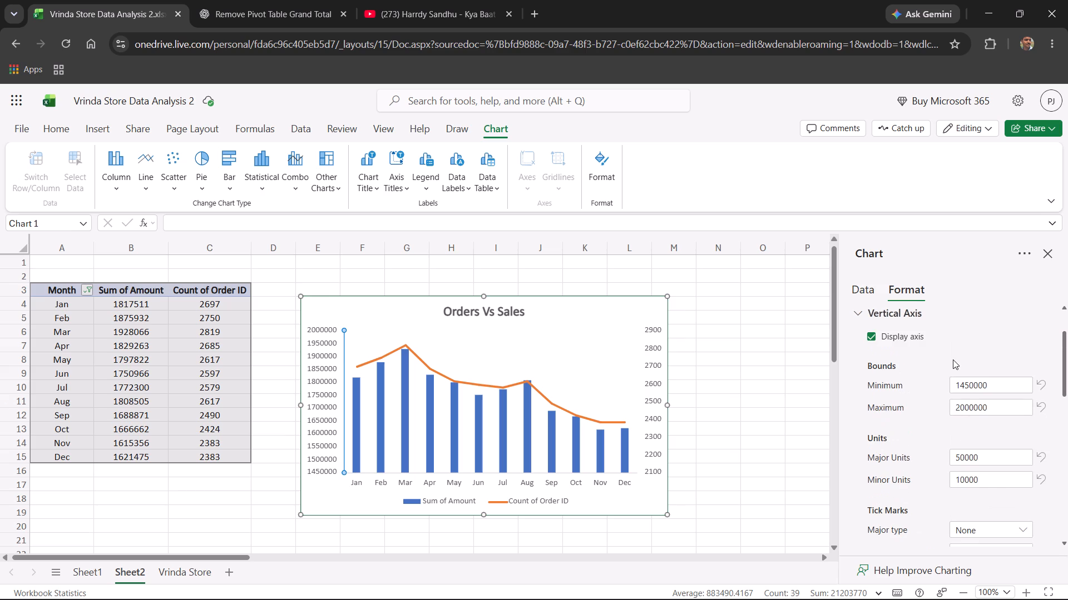
pyautogui.scroll(-9, 941, 387)
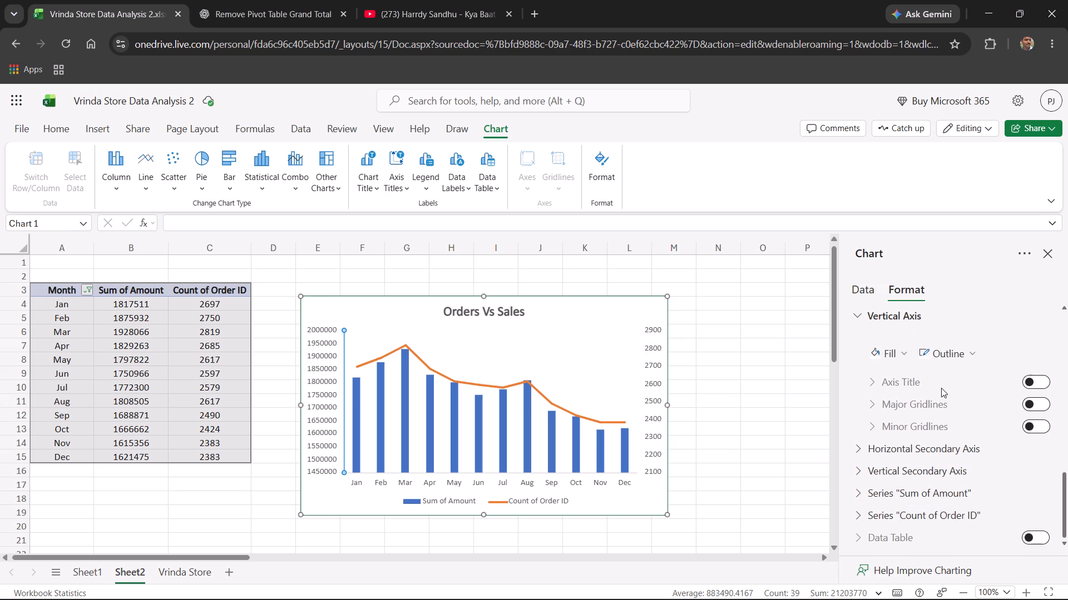
pyautogui.scroll(3, 941, 388)
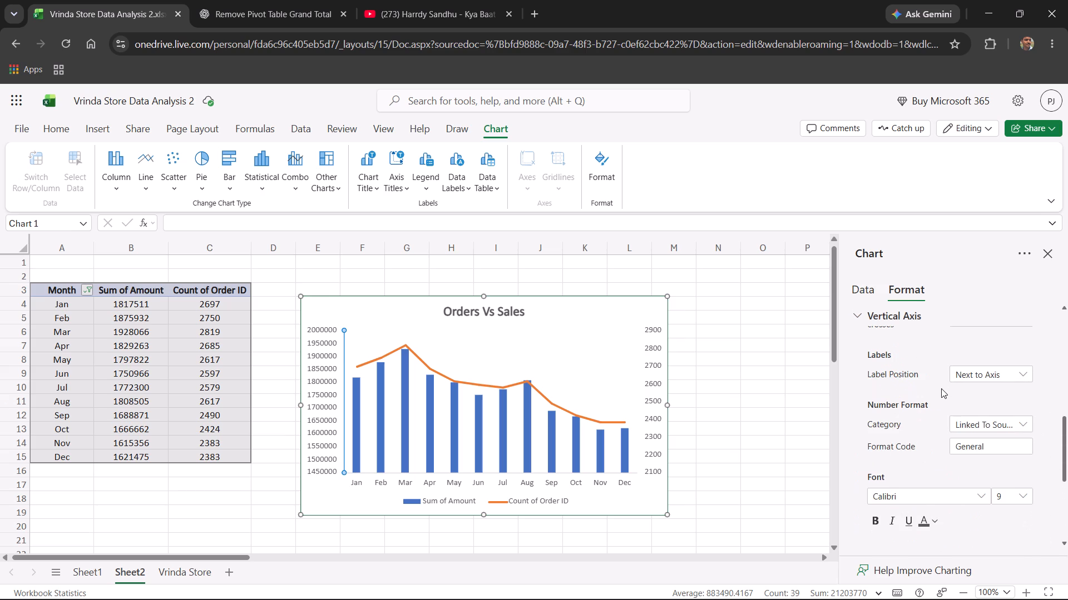
pyautogui.click(996, 444)
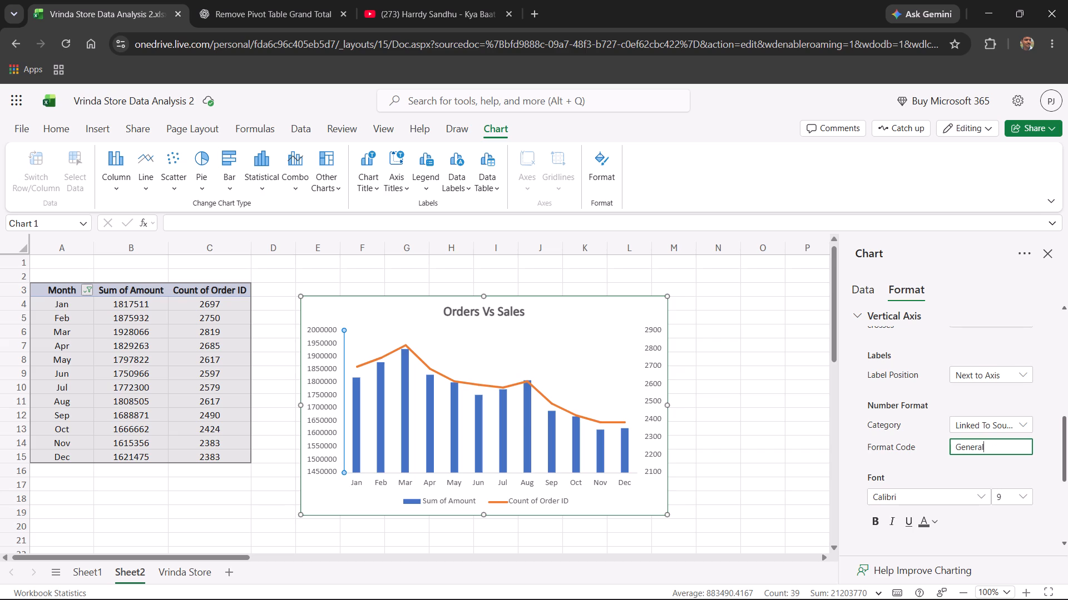
pyautogui.press('BackSpace')
pyautogui.press('BackSpace')
pyautogui.press('BackSpace')
pyautogui.press('BackSpace')
pyautogui.press('BackSpace')
pyautogui.press('BackSpace')
pyautogui.press('BackSpace')
pyautogui.press('BackSpace')
pyautogui.press('BackSpace')
pyautogui.press('BackSpace')
pyautogui.press('BackSpace')
pyautogui.press('BackSpace')
pyautogui.press('BackSpace')
pyautogui.press('BackSpace')
pyautogui.press('BackSpace')
pyautogui.press('BackSpace')
pyautogui.press('BackSpace')
pyautogui.press('BackSpace')
pyautogui.press('BackSpace')
pyautogui.press('BackSpace')
pyautogui.press('0')
pyautogui.write(',,')
pyautogui.write('""')
pyautogui.press('Left')
pyautogui.hotkey('shift', 'm')
pyautogui.click(953, 459)
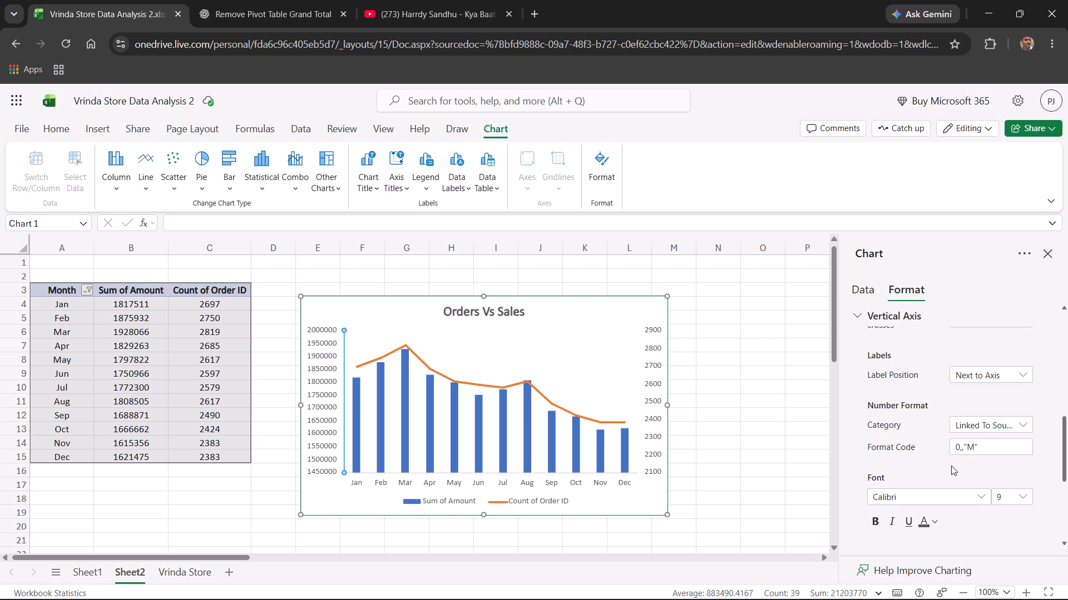
# Review the vertical axis formatting options around the number format, including tick marks, labels, font and gridlines.
pyautogui.scroll(-4, 954, 459)
pyautogui.scroll(5, 955, 459)
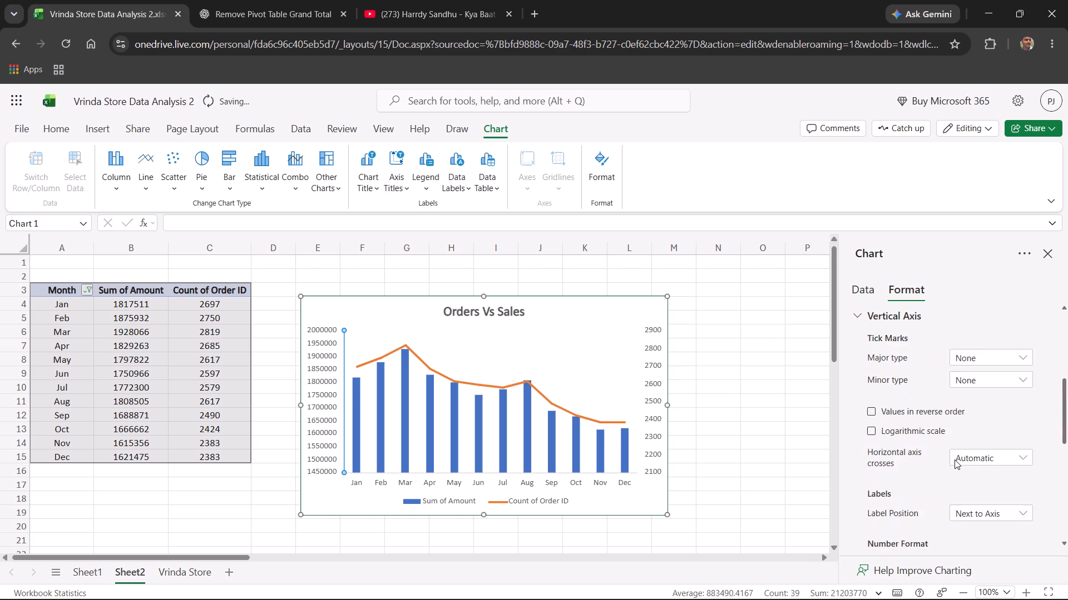
pyautogui.scroll(7, 955, 459)
pyautogui.scroll(-7, 962, 438)
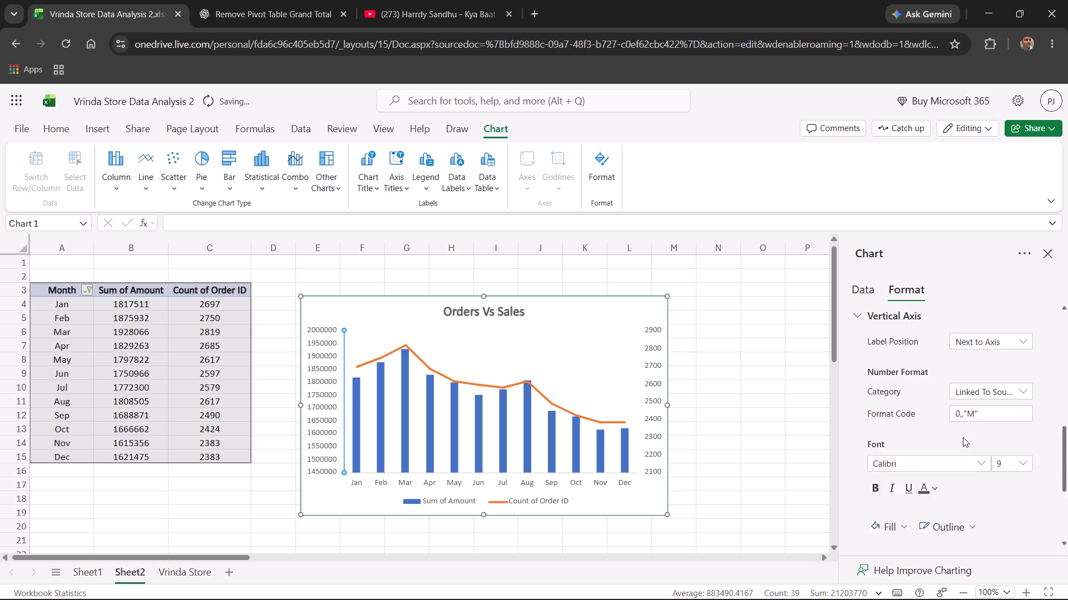
pyautogui.scroll(-2, 963, 437)
pyautogui.scroll(3, 963, 437)
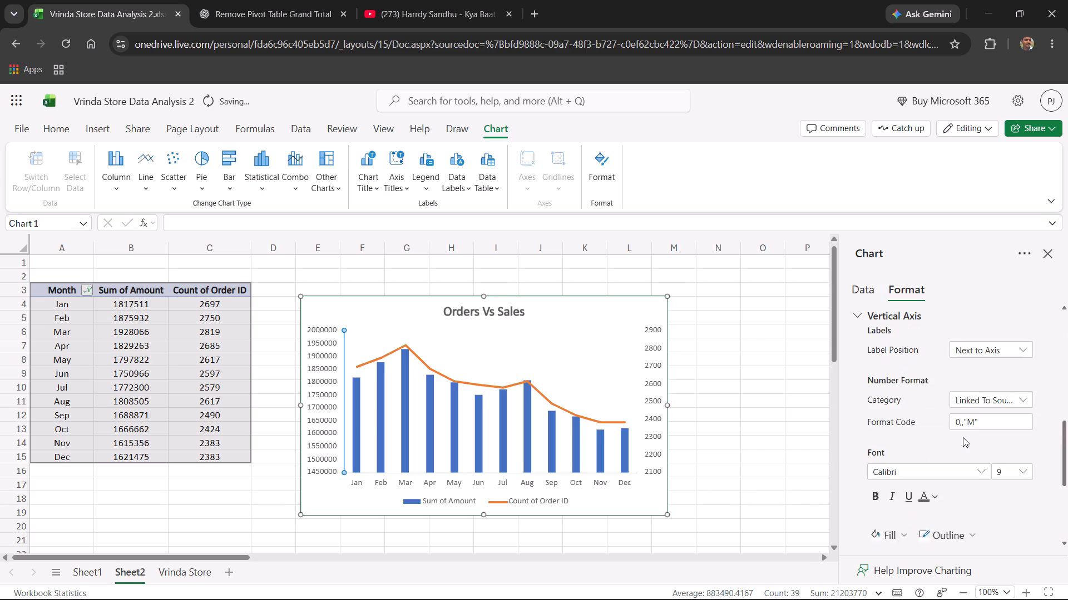
pyautogui.scroll(2, 963, 437)
pyautogui.scroll(-2, 963, 437)
pyautogui.click(960, 467)
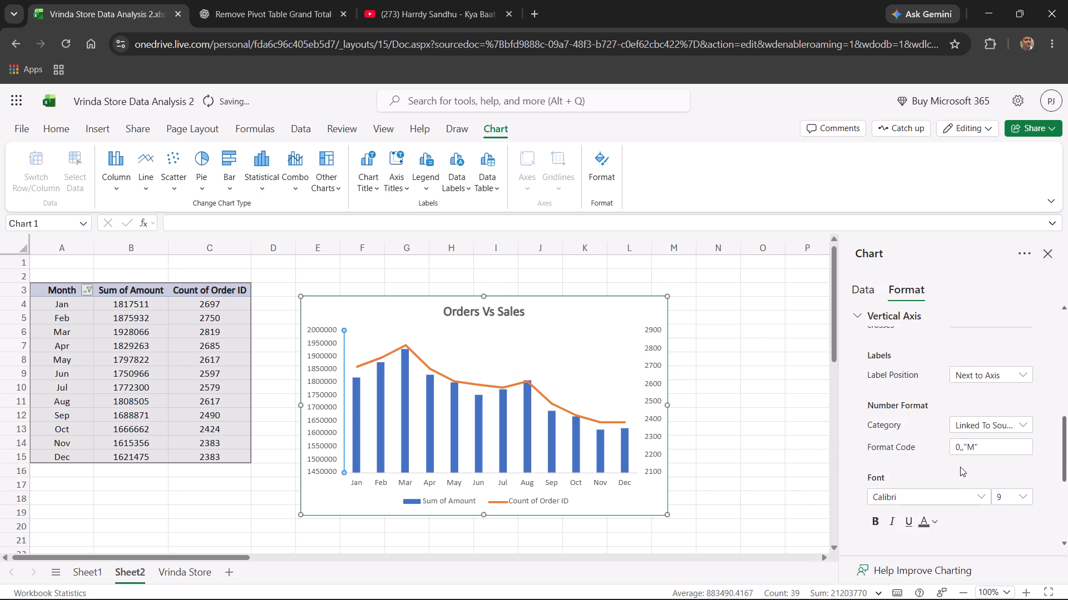
# Re-apply the 0,,"M" format code on the vertical axis and deselect the chart.
pyautogui.click(985, 449)
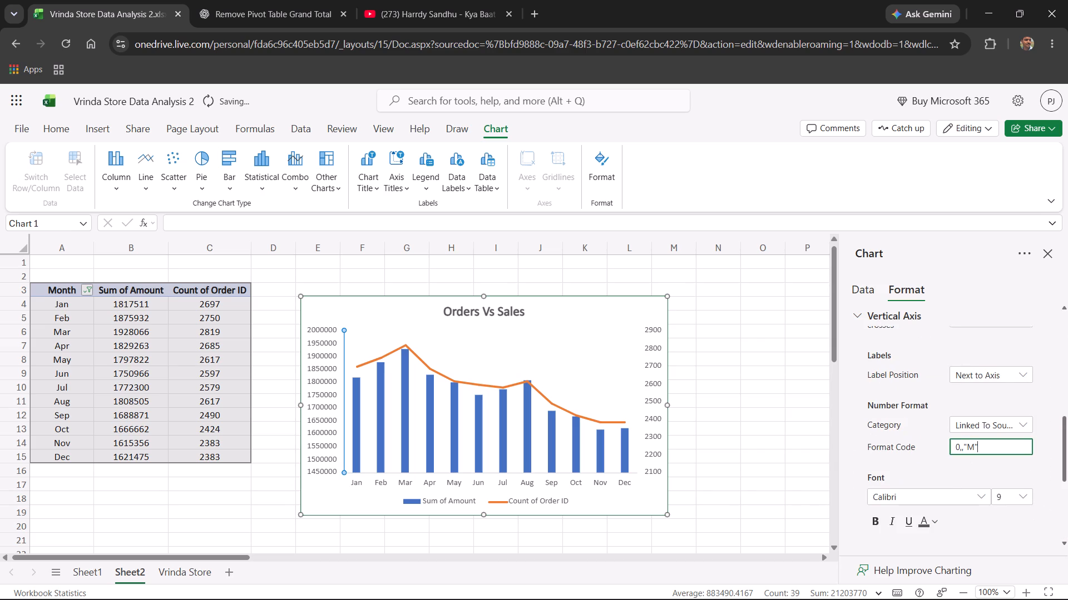
pyautogui.press('Return')
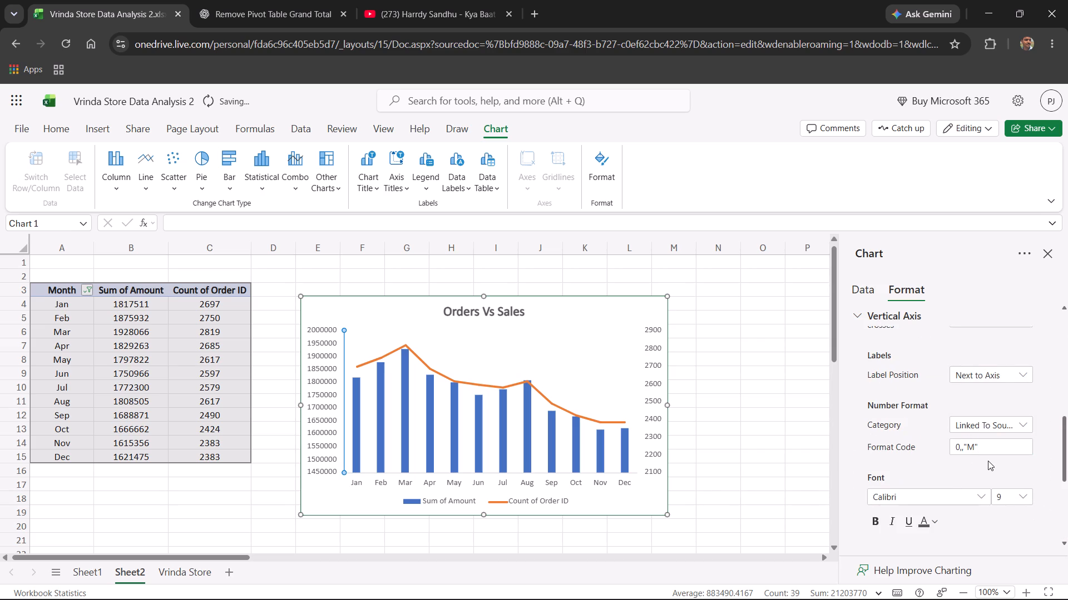
pyautogui.click(988, 461)
pyautogui.click(563, 355)
pyautogui.click(723, 352)
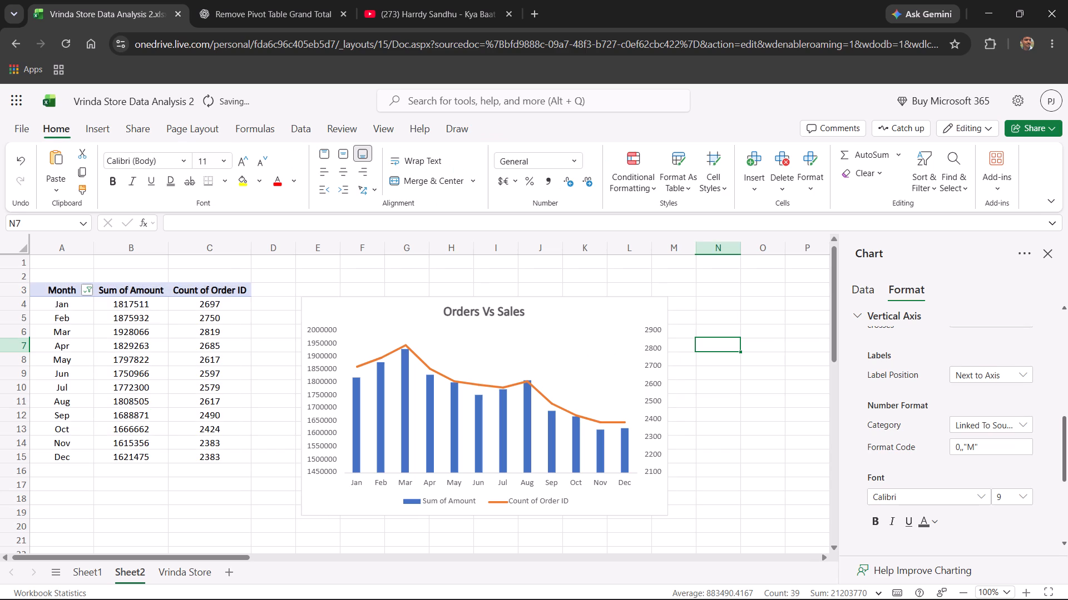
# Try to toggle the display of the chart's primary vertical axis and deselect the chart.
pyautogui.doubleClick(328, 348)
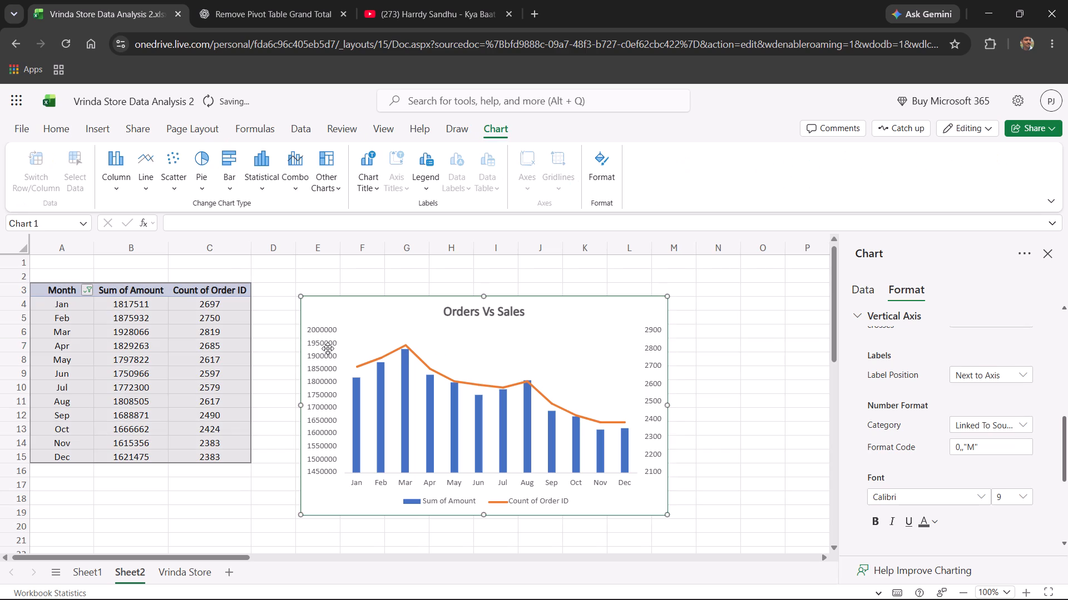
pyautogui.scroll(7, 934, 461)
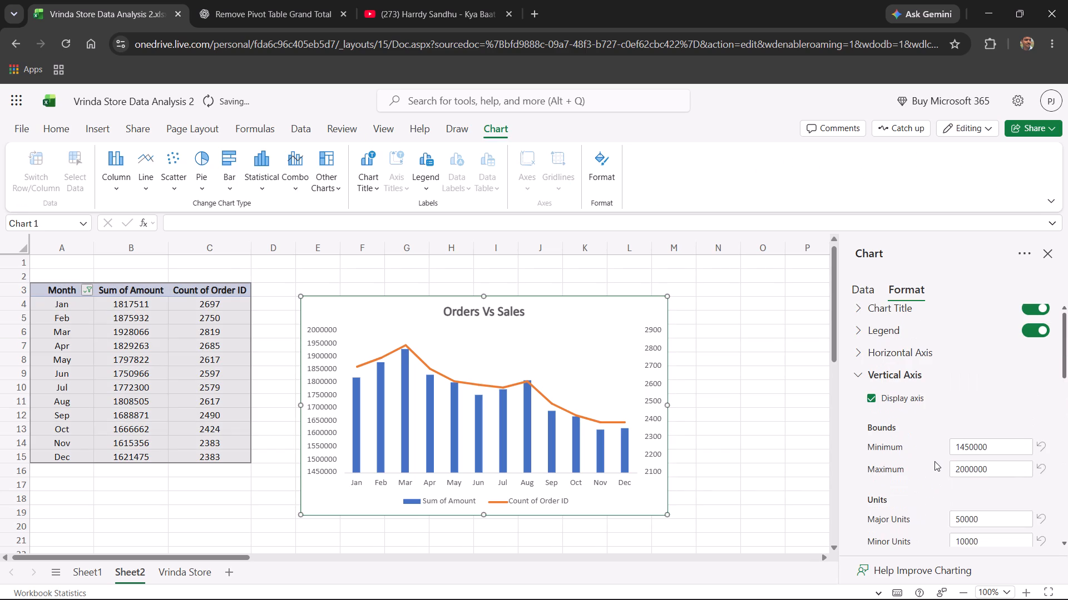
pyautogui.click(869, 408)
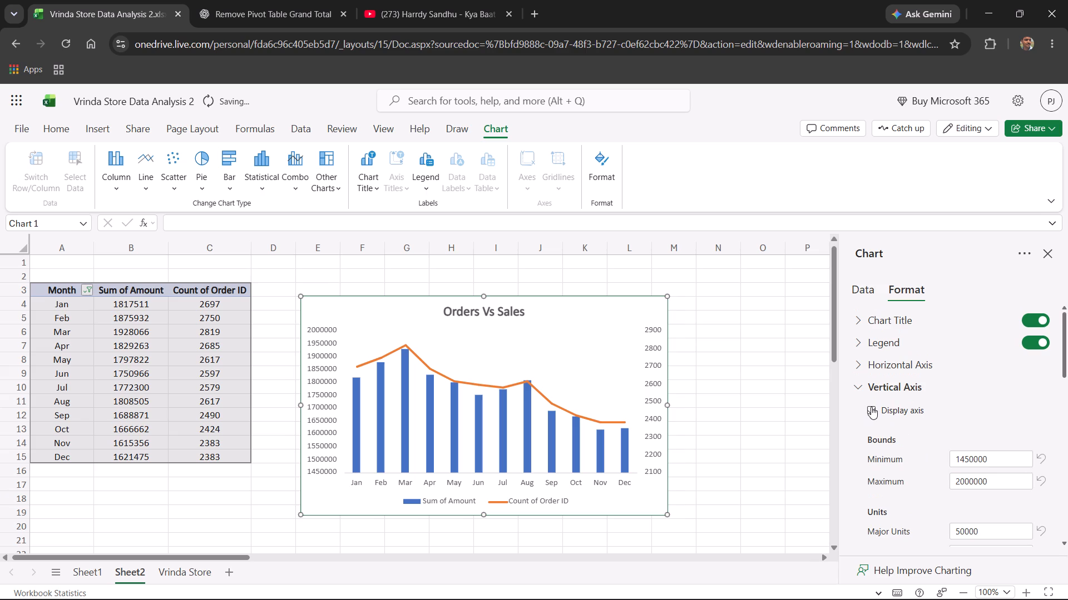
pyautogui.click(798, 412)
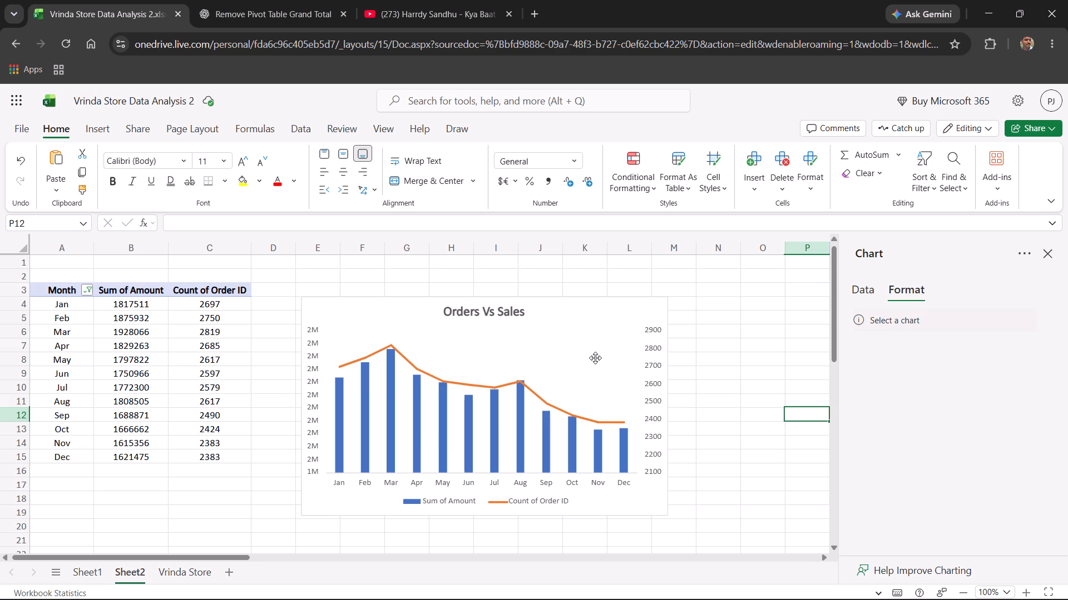
# Change the primary vertical axis's number format code to 0.00,,"M" and deselect the chart.
pyautogui.doubleClick(317, 353)
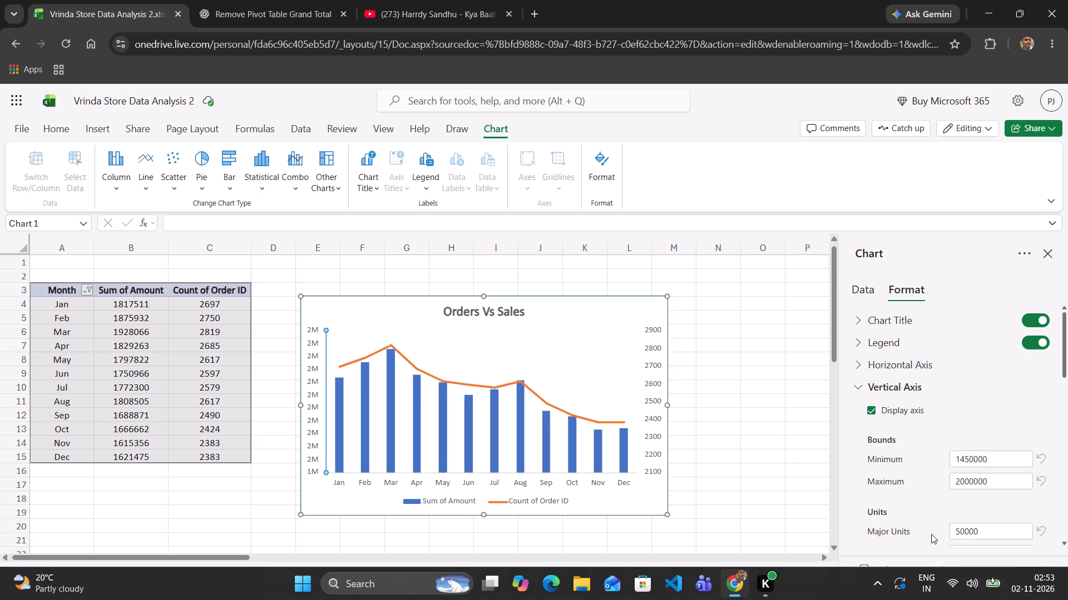
pyautogui.scroll(-7, 929, 528)
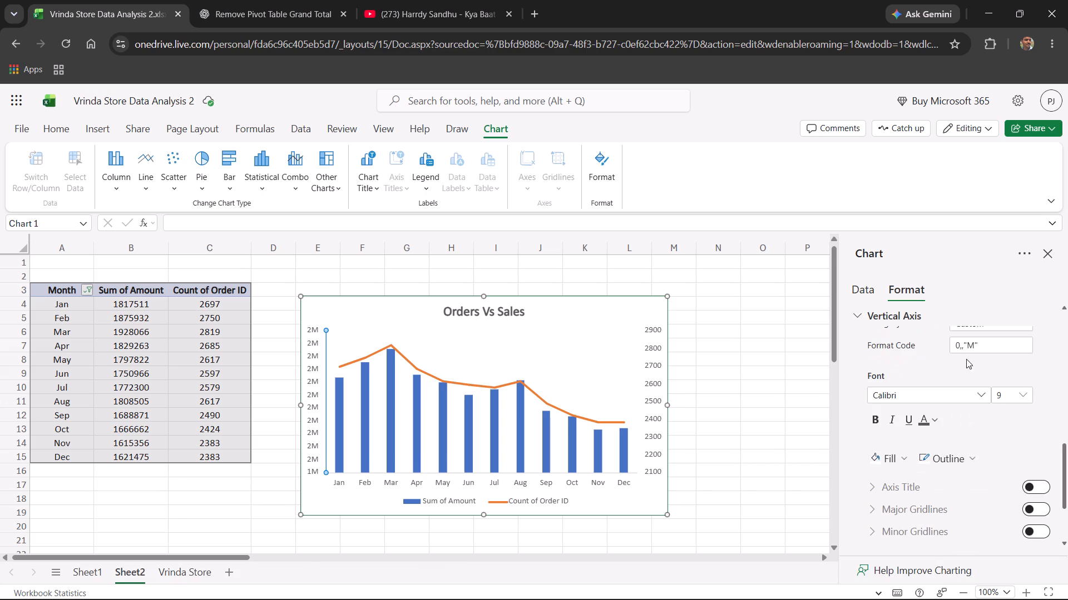
pyautogui.click(960, 339)
pyautogui.write('.00')
pyautogui.press('Return')
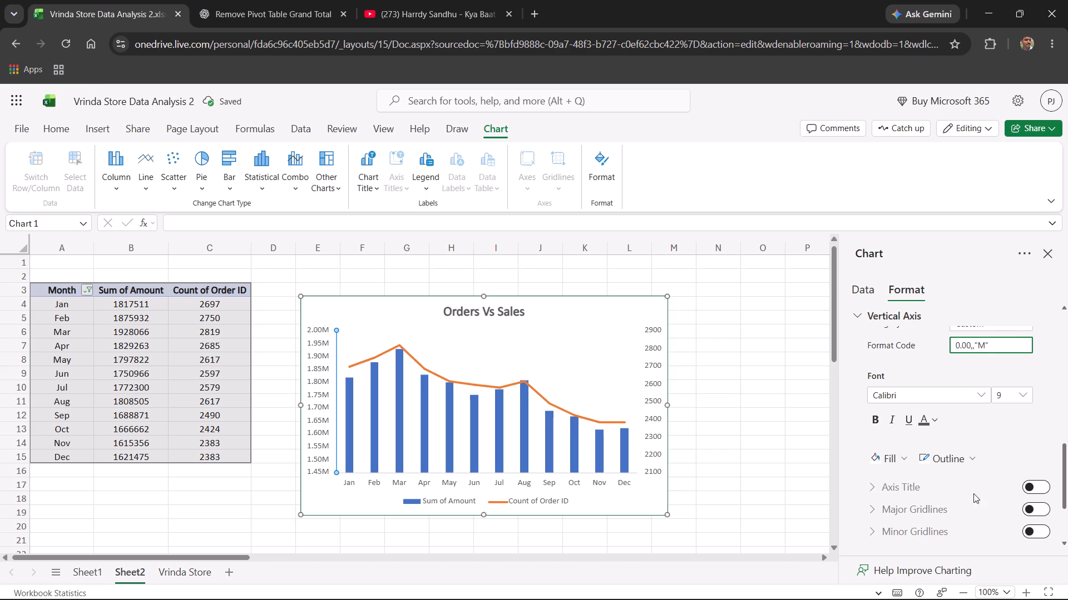
pyautogui.scroll(4, 964, 473)
pyautogui.scroll(-5, 964, 473)
pyautogui.scroll(2, 964, 473)
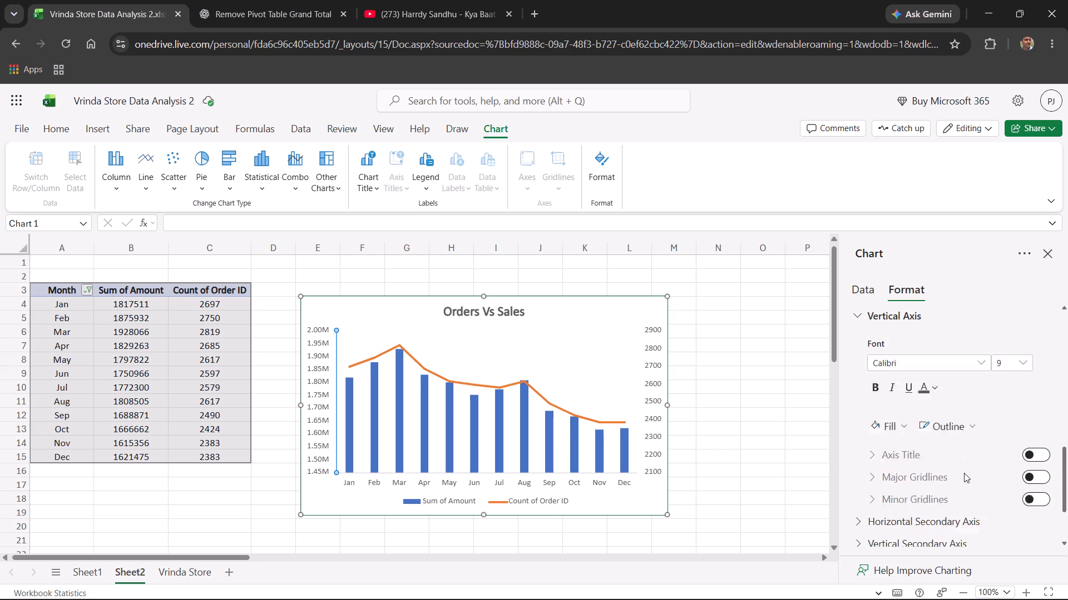
pyautogui.scroll(6, 964, 473)
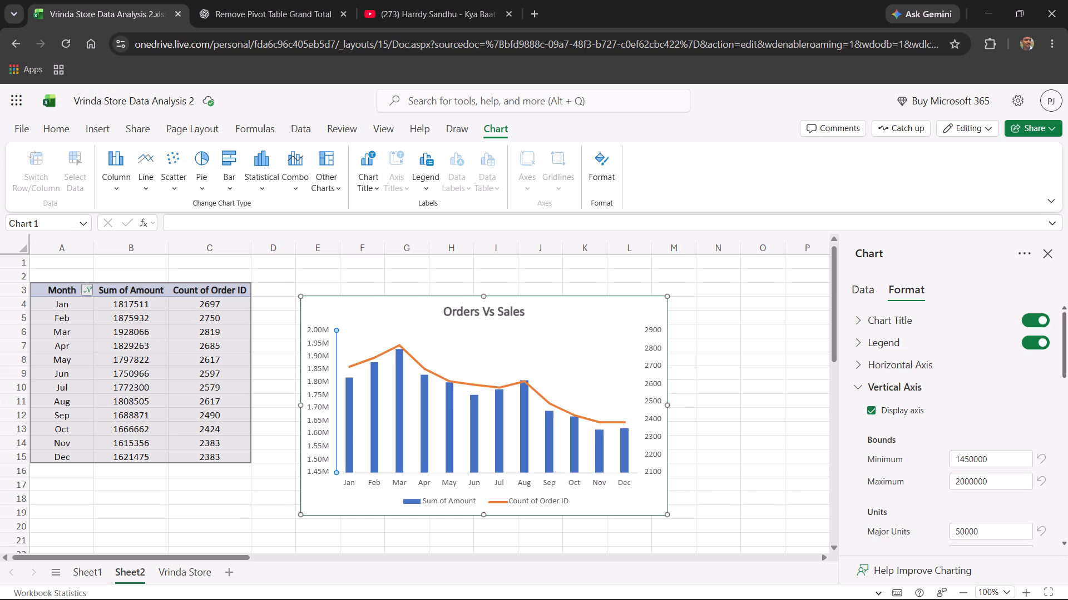
pyautogui.click(730, 431)
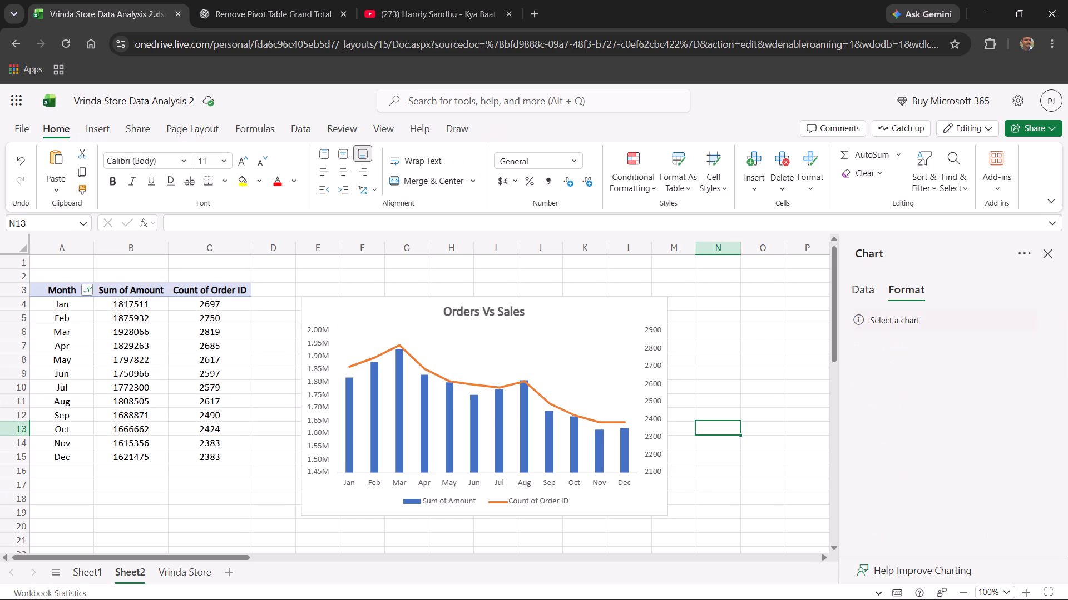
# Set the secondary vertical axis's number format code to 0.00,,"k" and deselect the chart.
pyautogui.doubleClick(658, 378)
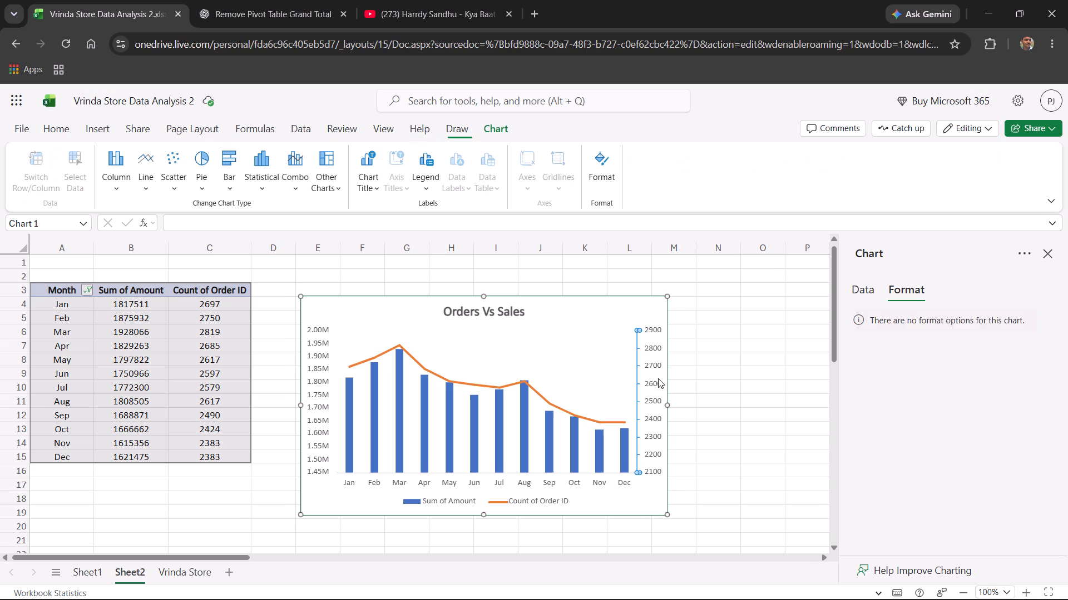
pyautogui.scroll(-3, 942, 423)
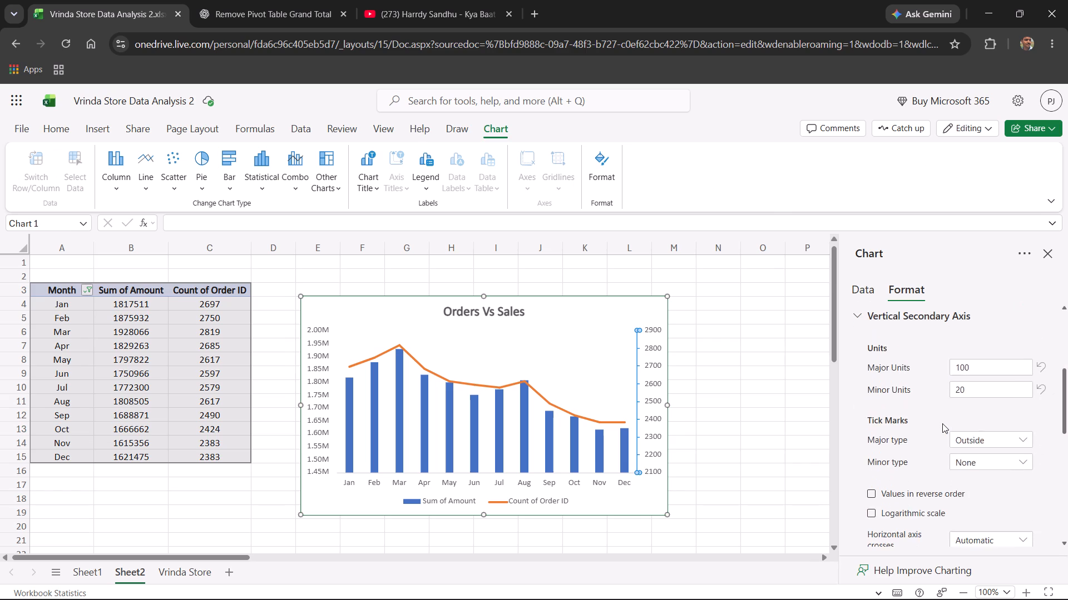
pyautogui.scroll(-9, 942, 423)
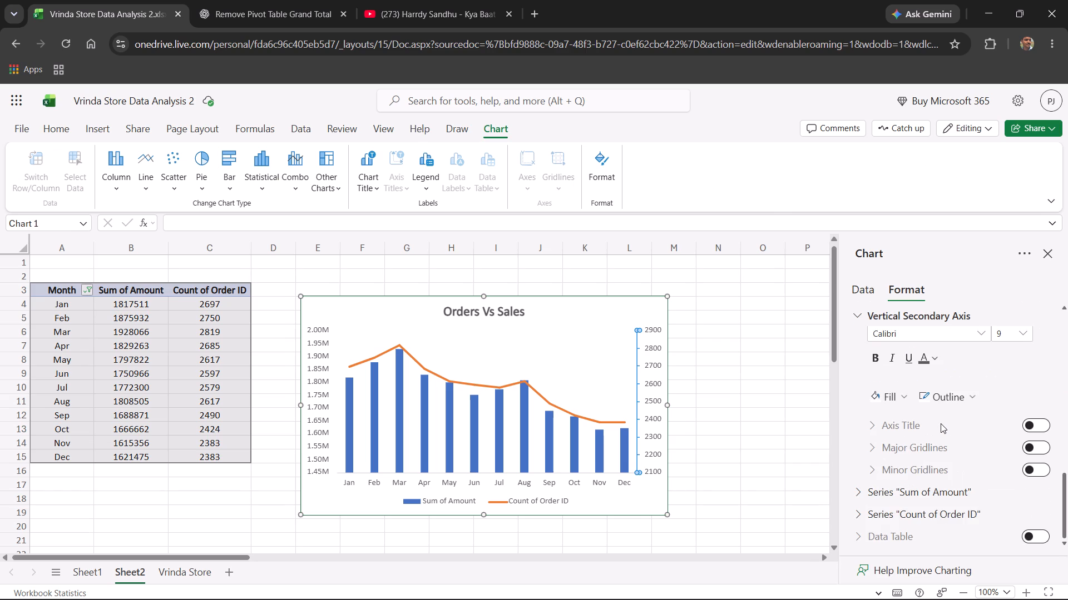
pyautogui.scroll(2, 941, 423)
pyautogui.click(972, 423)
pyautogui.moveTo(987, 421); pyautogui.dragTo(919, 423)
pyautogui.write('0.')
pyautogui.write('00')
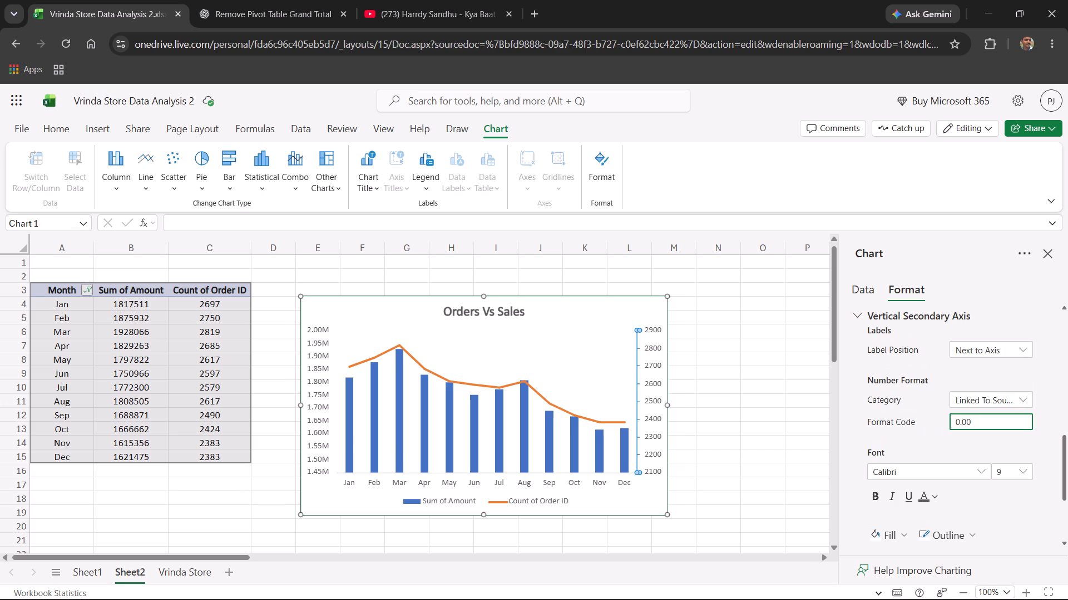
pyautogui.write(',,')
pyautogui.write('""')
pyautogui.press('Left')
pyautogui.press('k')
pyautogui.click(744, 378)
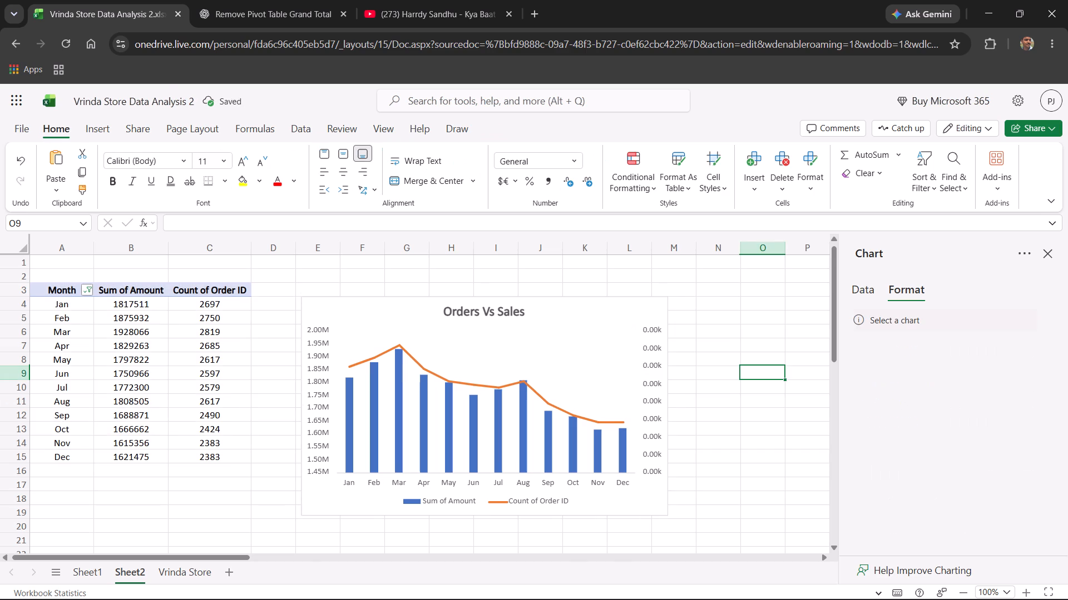
# Reopen the secondary vertical axis's formatting options and review its number format, labels and gridline settings.
pyautogui.click(661, 377)
pyautogui.doubleClick(655, 372)
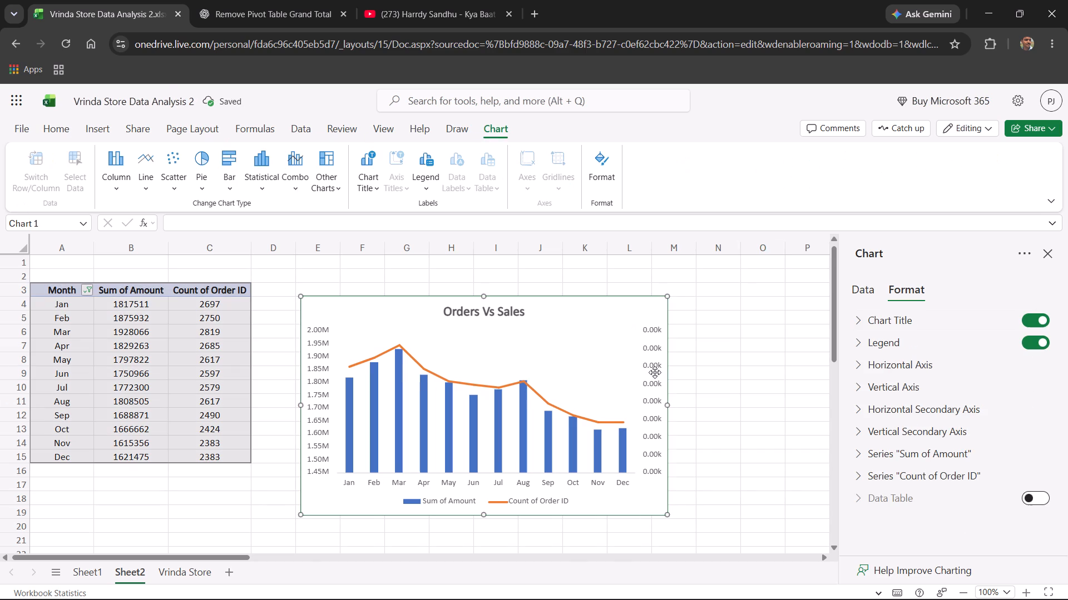
pyautogui.click(647, 395)
pyautogui.scroll(-5, 849, 425)
pyautogui.scroll(-3, 937, 433)
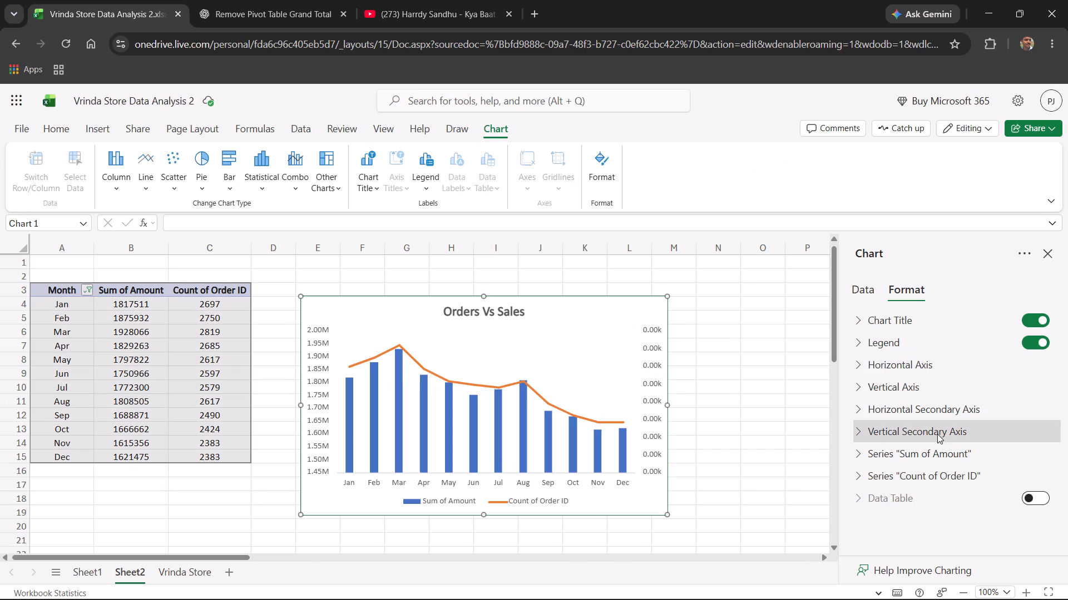
pyautogui.scroll(-2, 937, 434)
pyautogui.scroll(2, 936, 434)
pyautogui.doubleClick(654, 338)
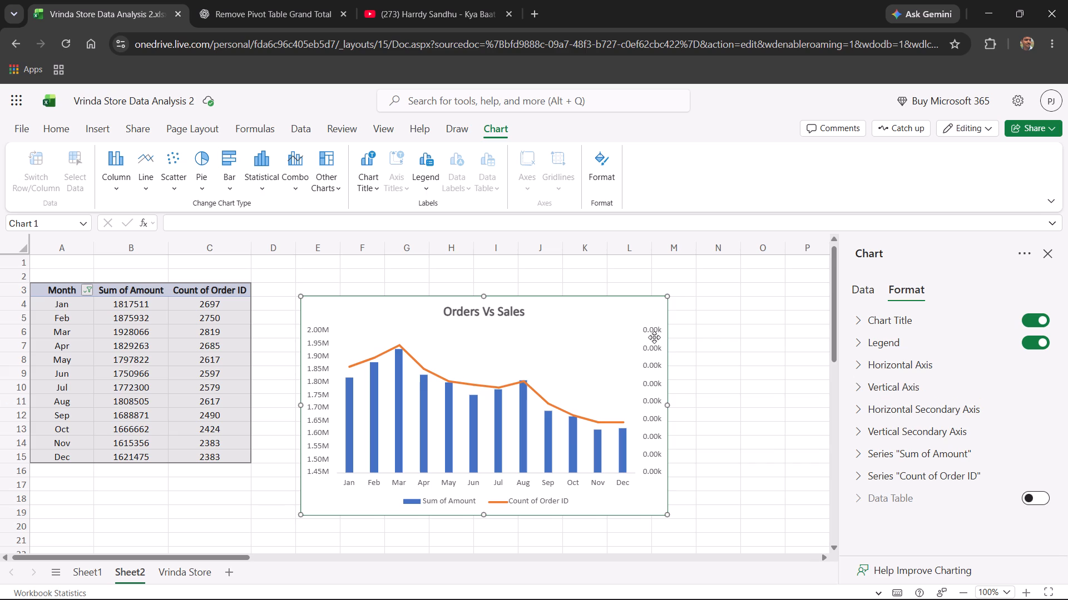
pyautogui.scroll(-5, 1010, 492)
pyautogui.doubleClick(647, 351)
pyautogui.scroll(-6, 921, 461)
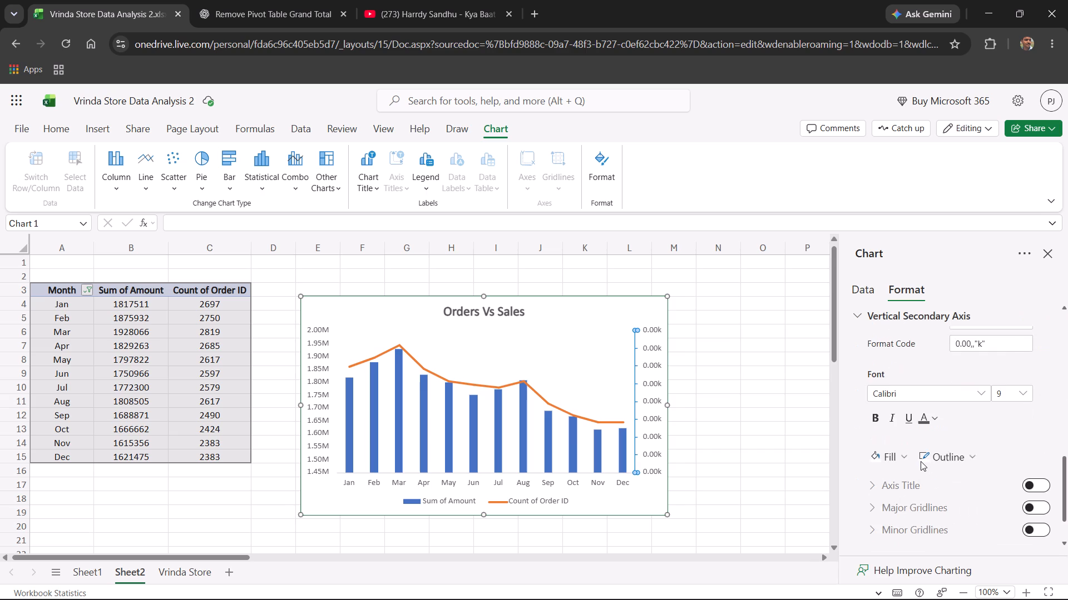
pyautogui.scroll(-8, 919, 461)
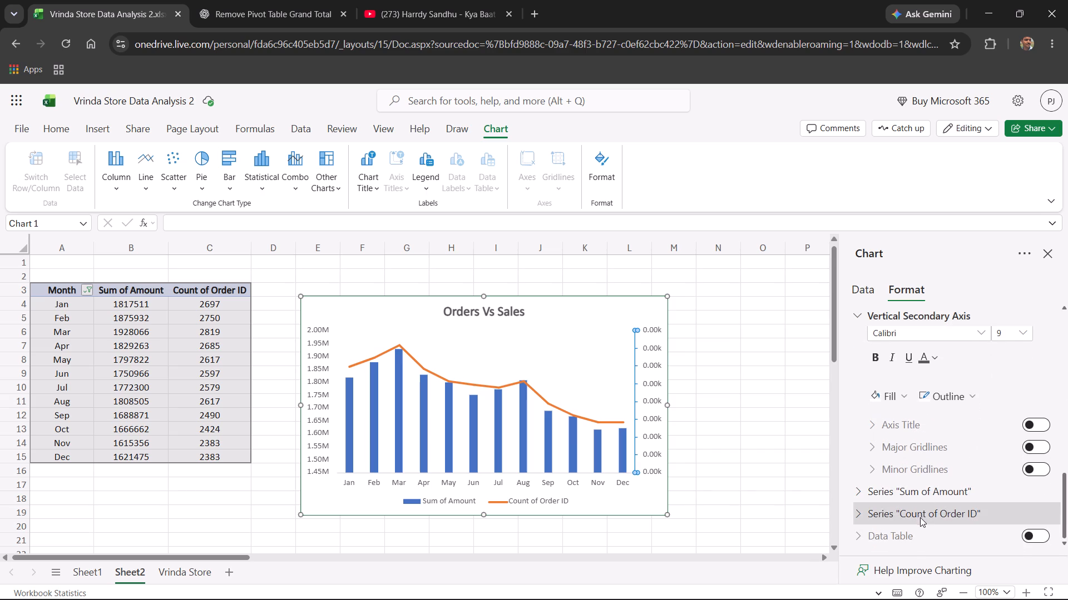
pyautogui.scroll(3, 905, 431)
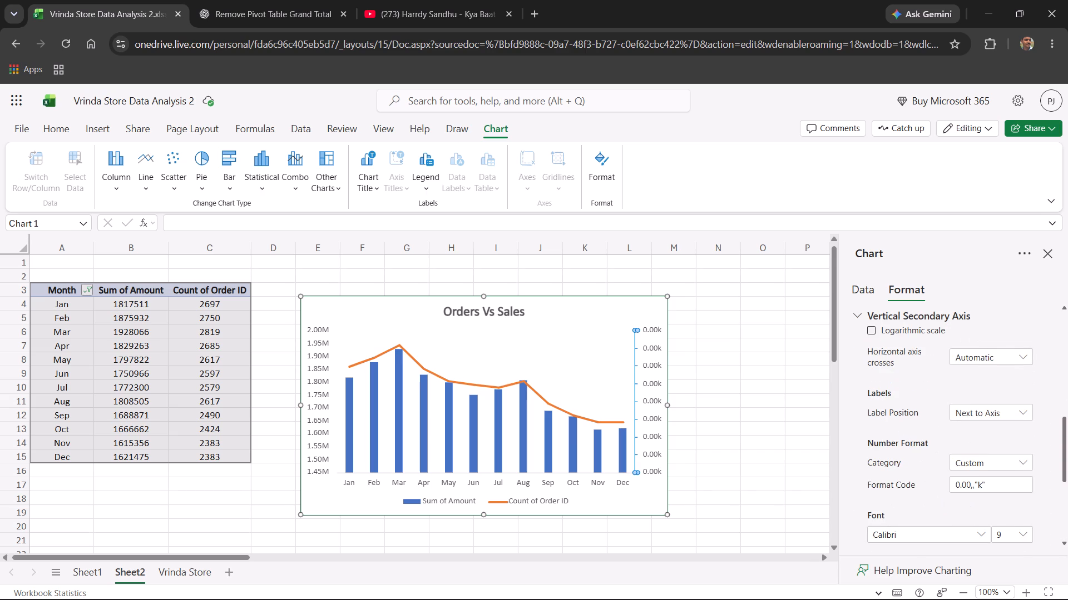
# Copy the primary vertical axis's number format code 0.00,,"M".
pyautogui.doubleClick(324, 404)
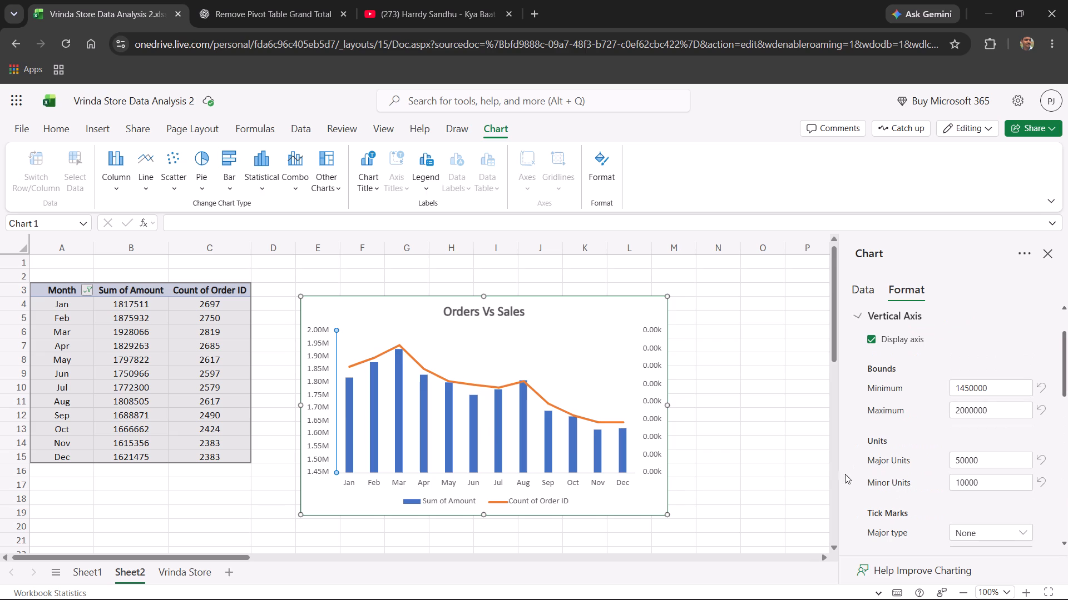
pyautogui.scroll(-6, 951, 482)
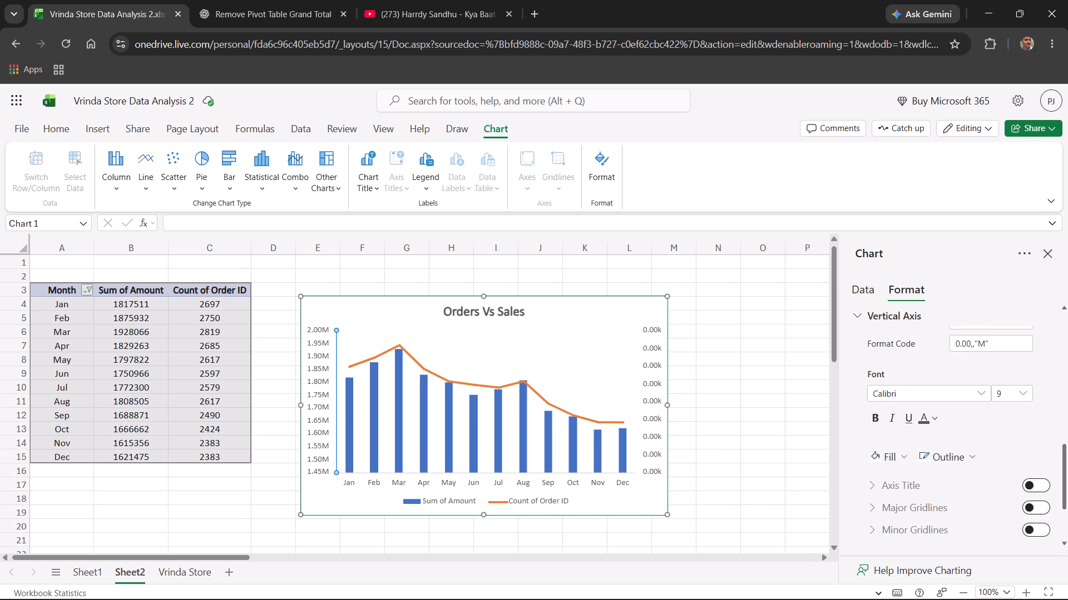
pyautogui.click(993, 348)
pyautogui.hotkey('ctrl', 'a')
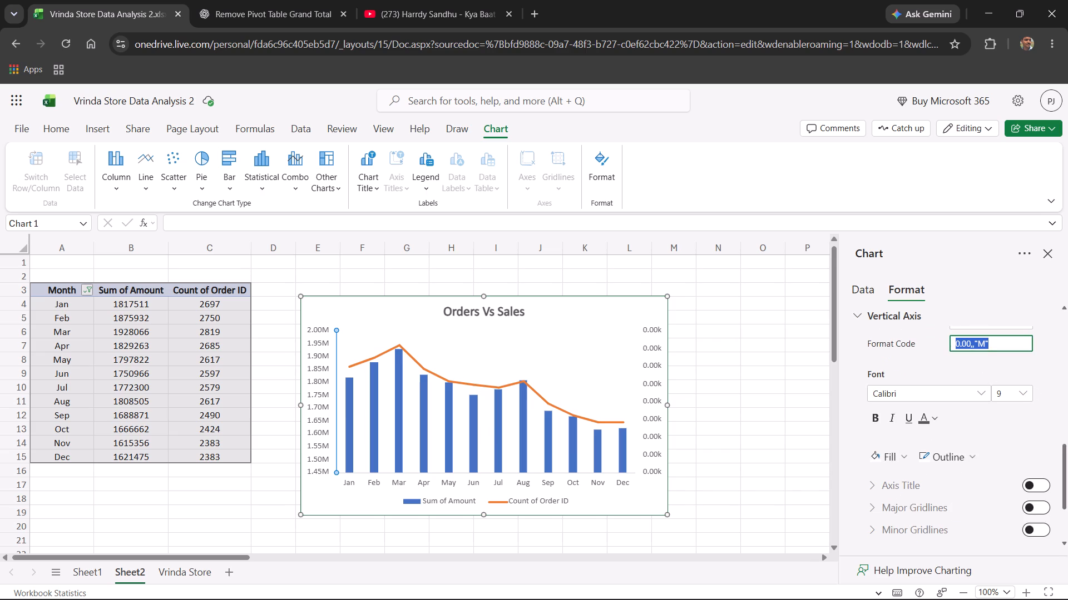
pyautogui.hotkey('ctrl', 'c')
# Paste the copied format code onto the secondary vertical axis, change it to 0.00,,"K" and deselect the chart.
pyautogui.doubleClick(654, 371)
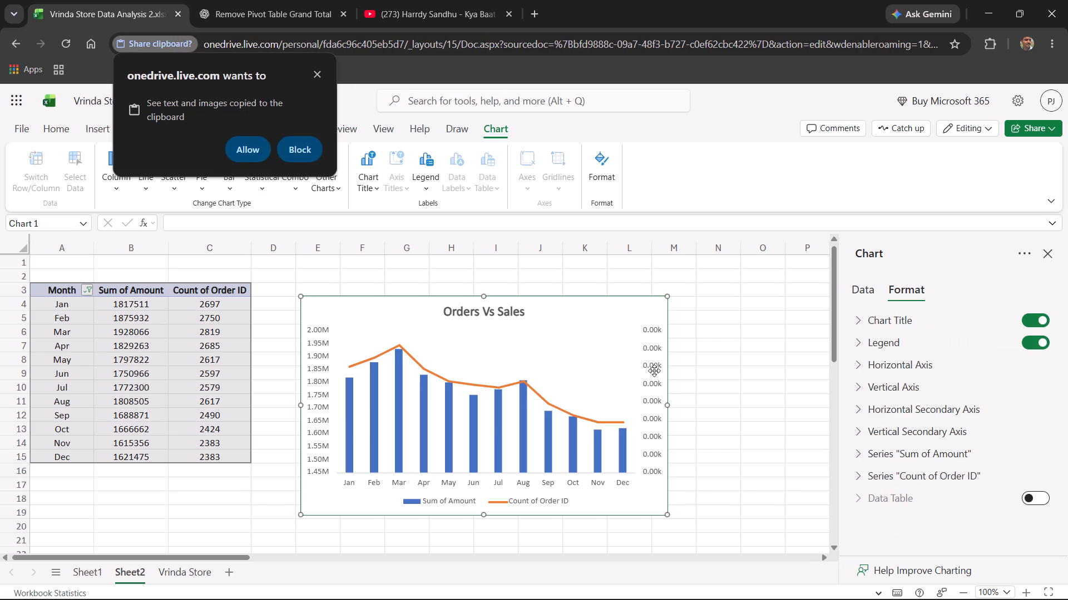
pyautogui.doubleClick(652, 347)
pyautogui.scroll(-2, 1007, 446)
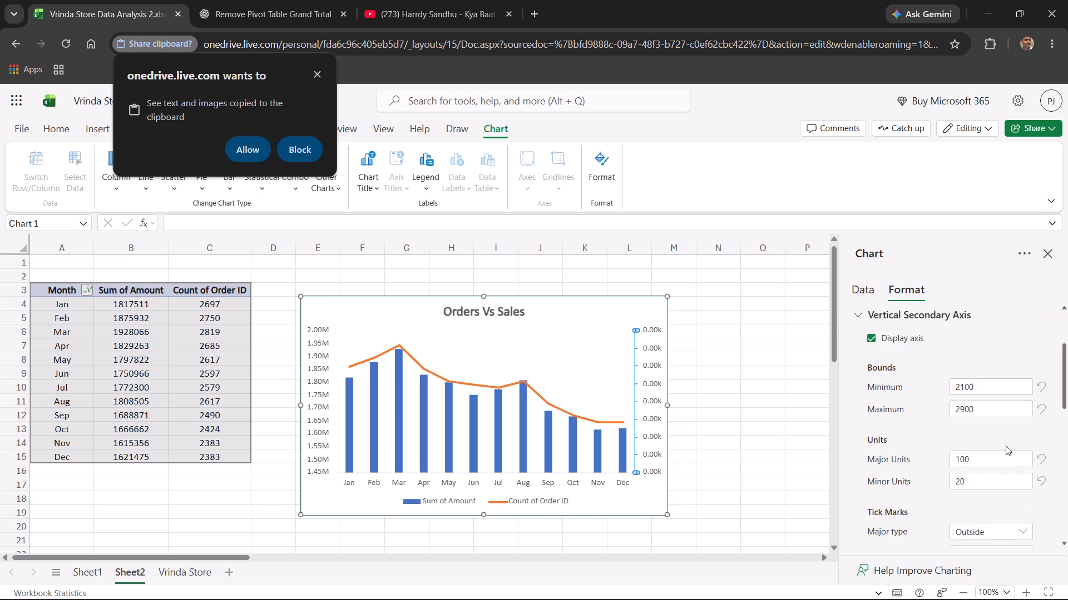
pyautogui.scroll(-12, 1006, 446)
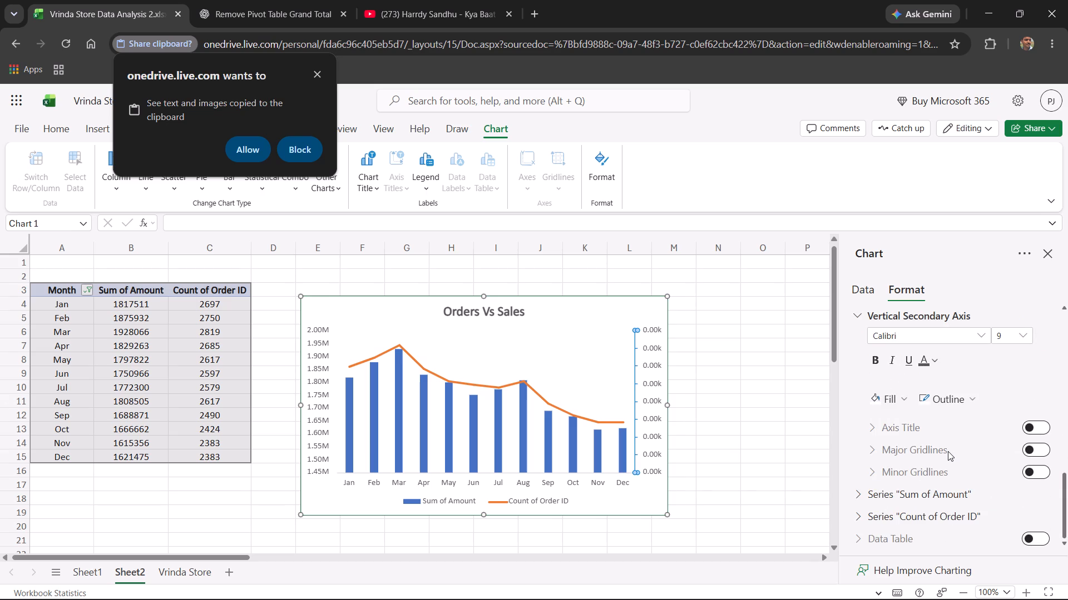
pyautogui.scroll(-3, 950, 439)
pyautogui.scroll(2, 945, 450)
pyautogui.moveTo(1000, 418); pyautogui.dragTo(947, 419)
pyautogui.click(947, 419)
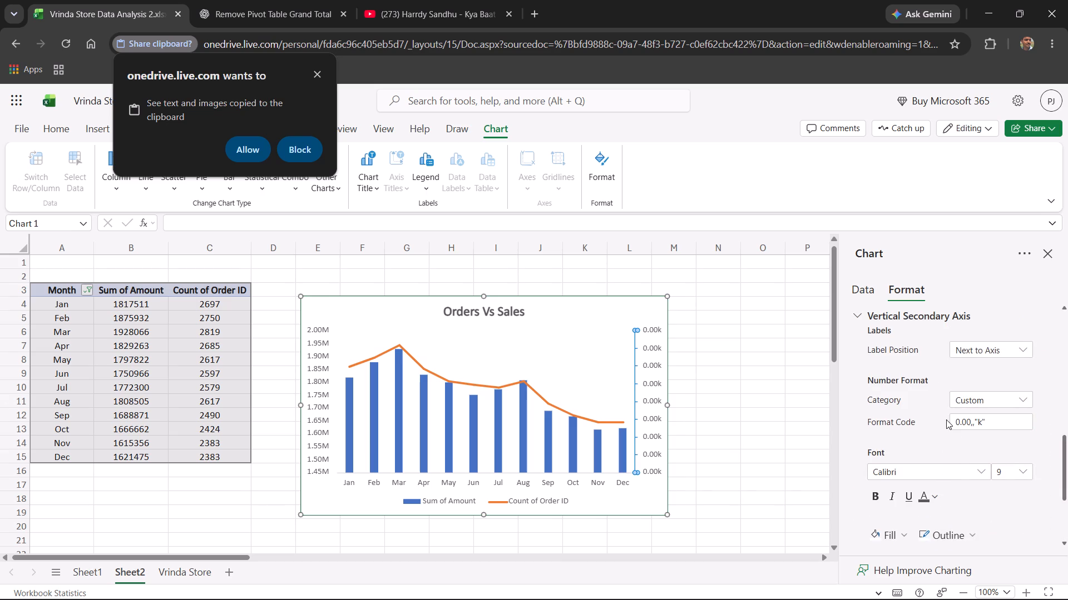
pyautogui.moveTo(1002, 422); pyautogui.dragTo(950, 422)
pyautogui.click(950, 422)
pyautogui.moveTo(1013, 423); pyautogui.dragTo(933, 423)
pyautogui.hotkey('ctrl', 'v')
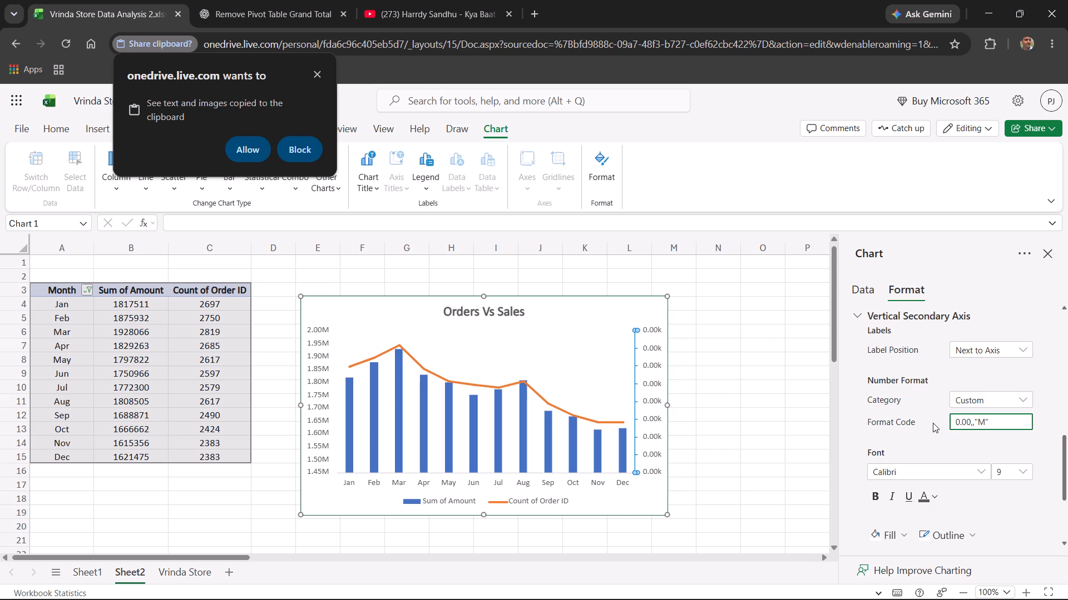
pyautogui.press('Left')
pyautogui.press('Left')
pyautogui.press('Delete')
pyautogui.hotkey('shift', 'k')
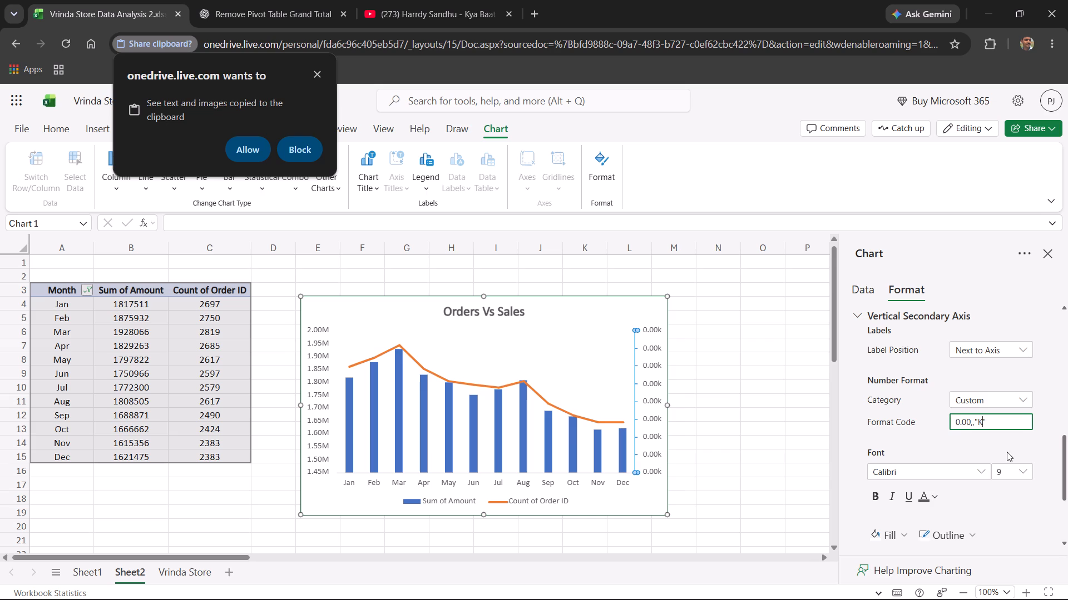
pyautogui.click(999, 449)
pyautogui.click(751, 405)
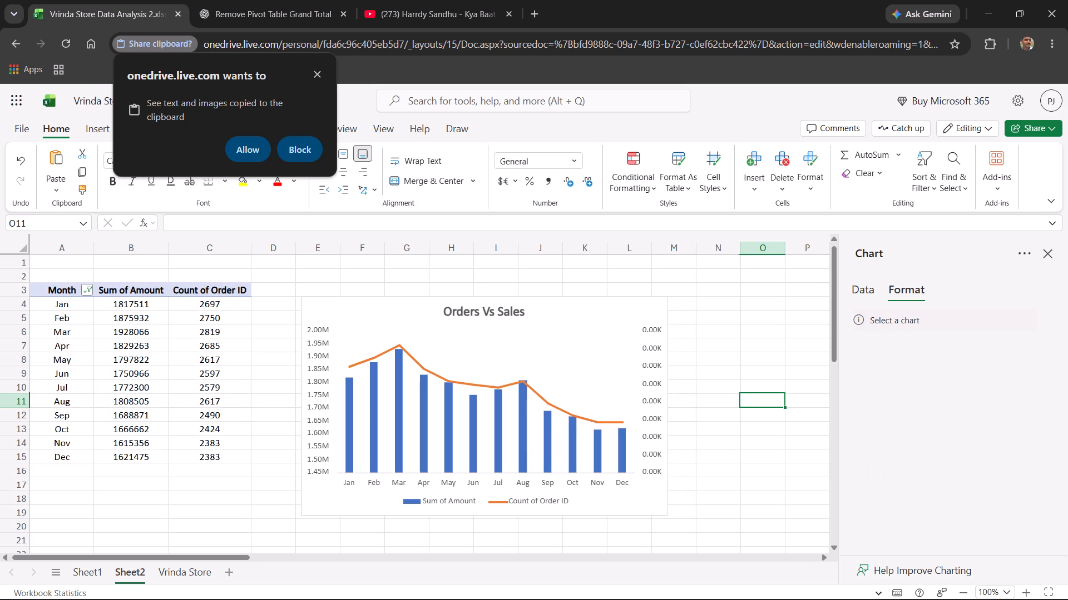
# Set the secondary vertical axis's number format code to General.
pyautogui.doubleClick(648, 378)
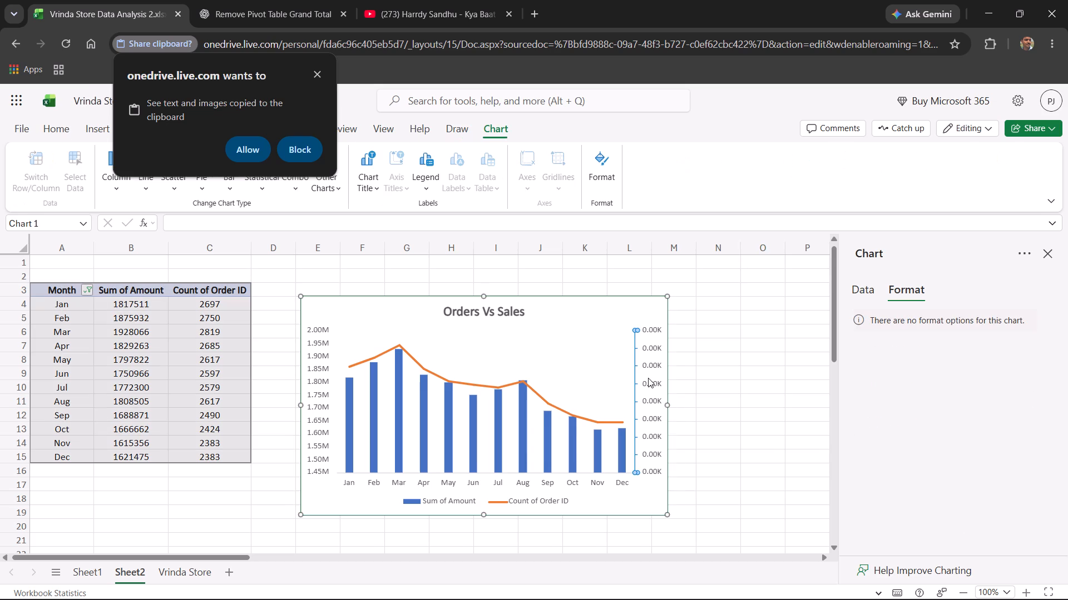
pyautogui.scroll(-5, 995, 472)
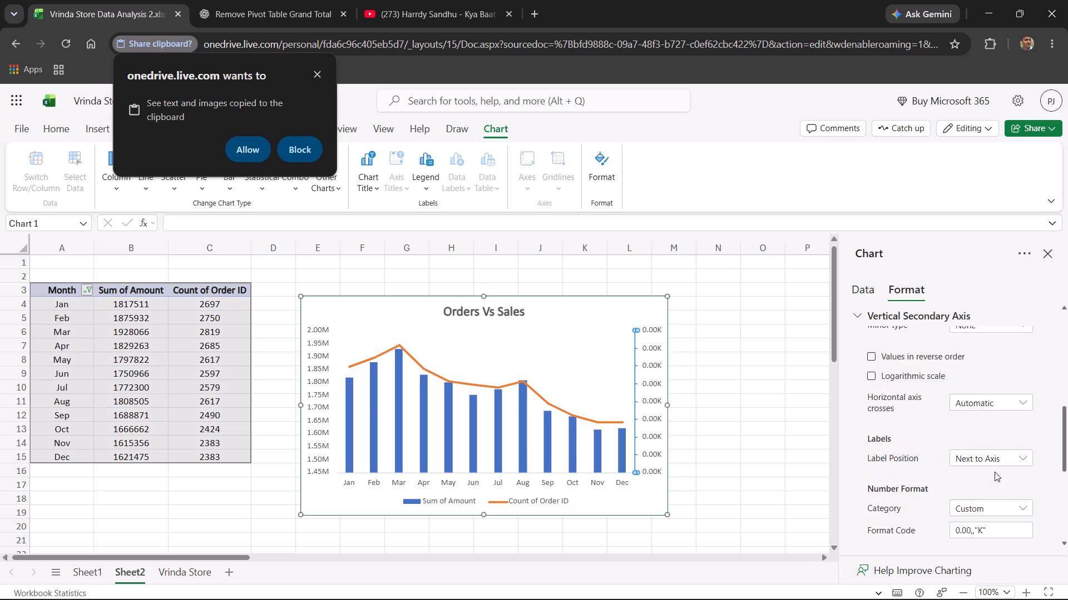
pyautogui.scroll(-9, 995, 472)
pyautogui.scroll(2, 972, 385)
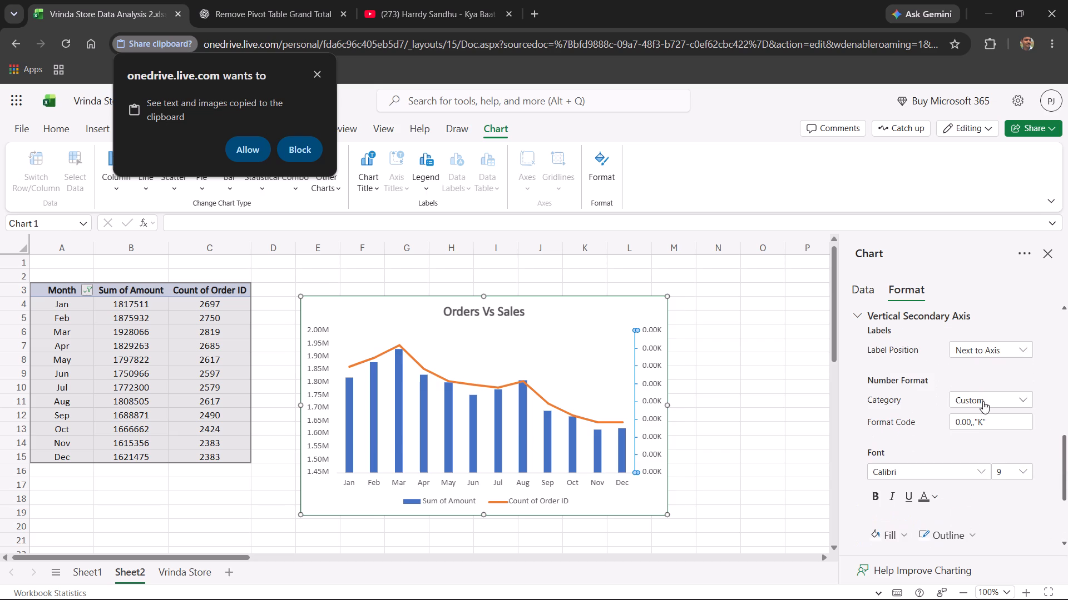
pyautogui.moveTo(993, 417); pyautogui.dragTo(934, 421)
pyautogui.write('General')
pyautogui.press('Return')
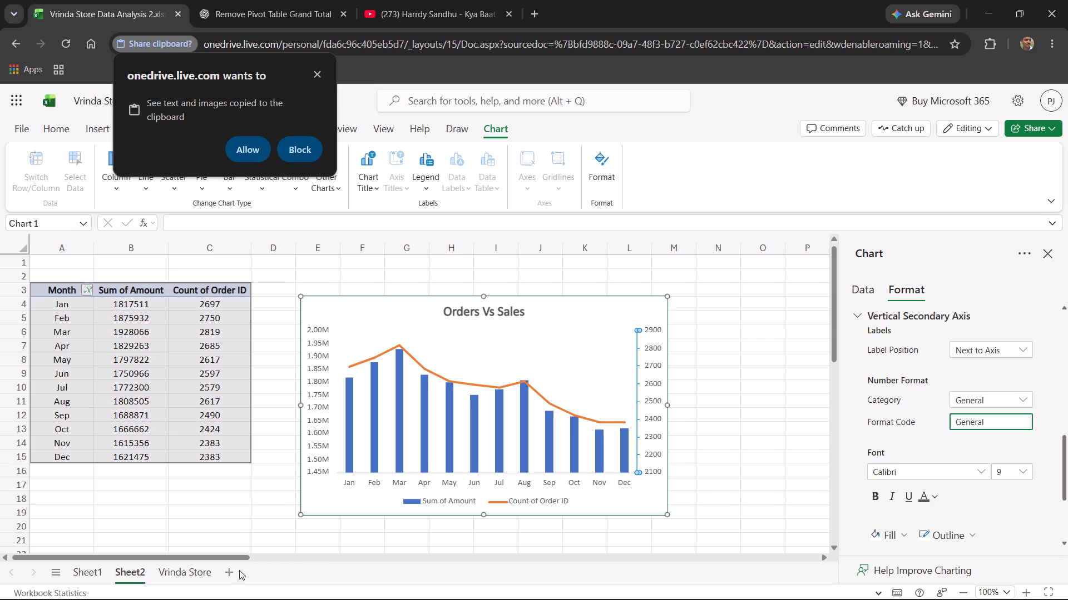
# Switch to Sheet1 to view its monthly sales pivot table.
pyautogui.click(89, 574)
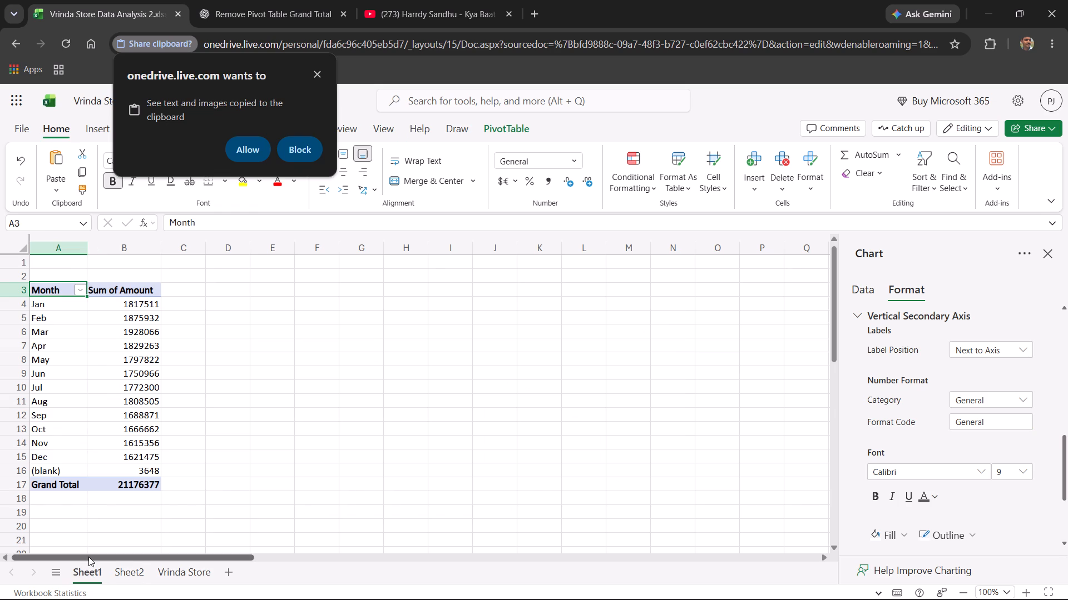
pyautogui.scroll(3, 136, 470)
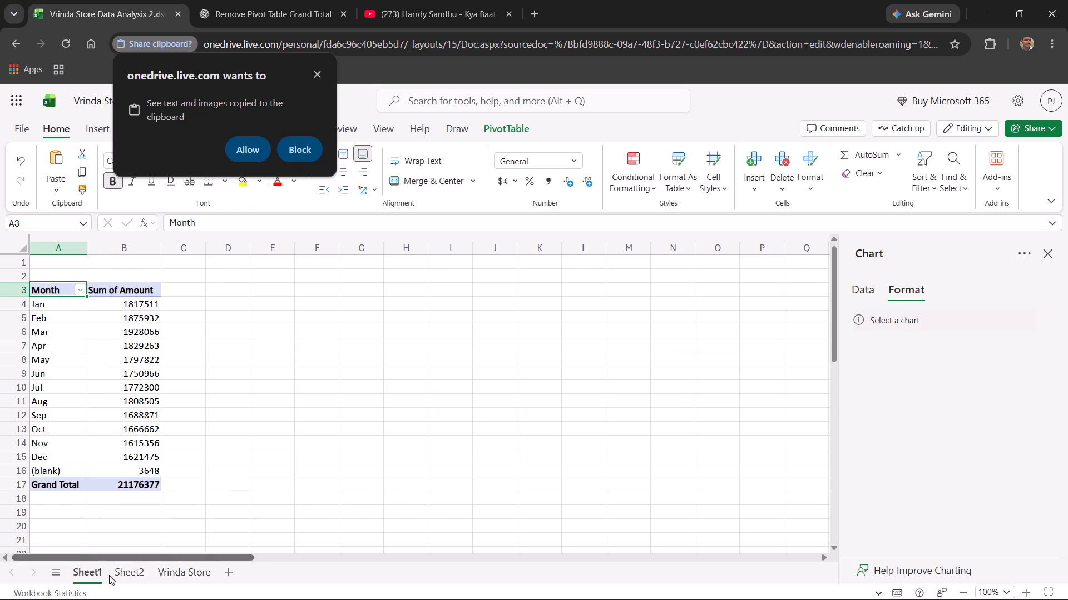
# Delete Sheet1 and its monthly sales pivot table from the workbook.
pyautogui.rightClick(87, 573)
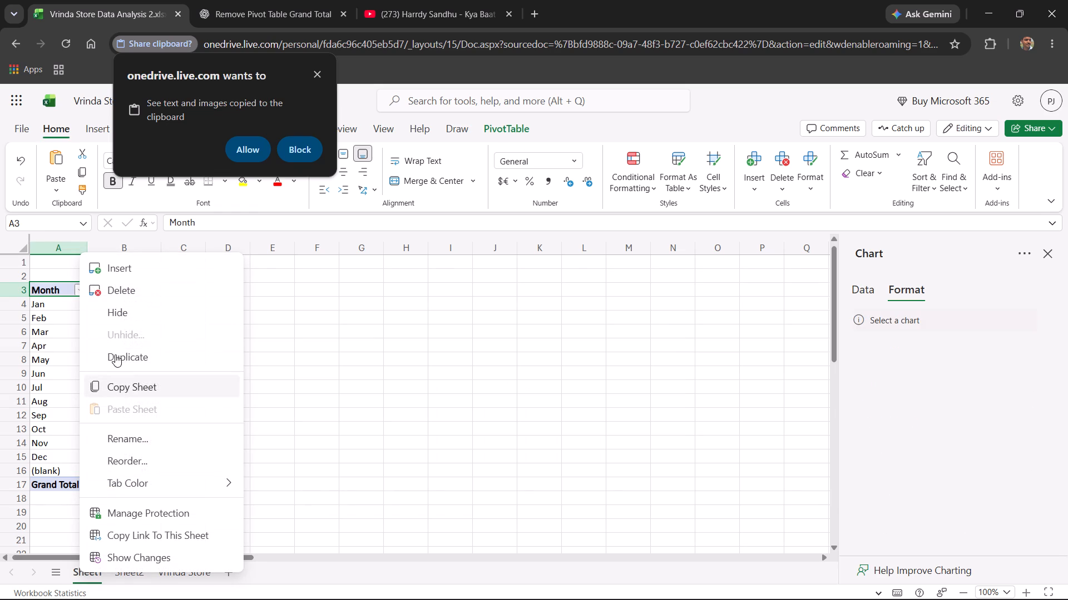
pyautogui.click(130, 290)
pyautogui.click(551, 382)
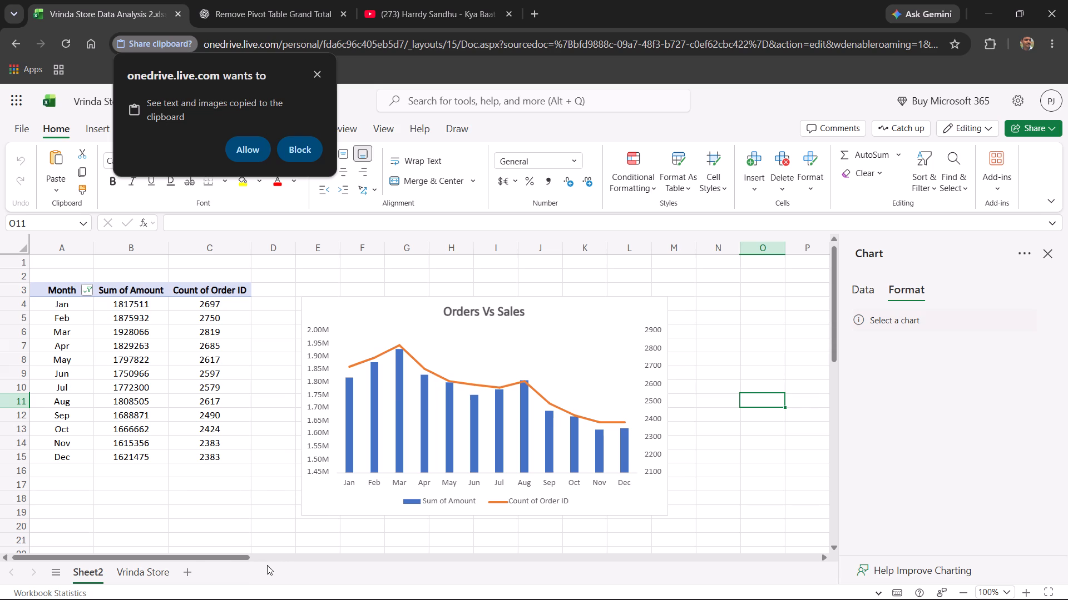
# Move Sheet2 after the Vrinda Store sheet and rename it Pivot table.
pyautogui.moveTo(144, 569); pyautogui.dragTo(91, 566)
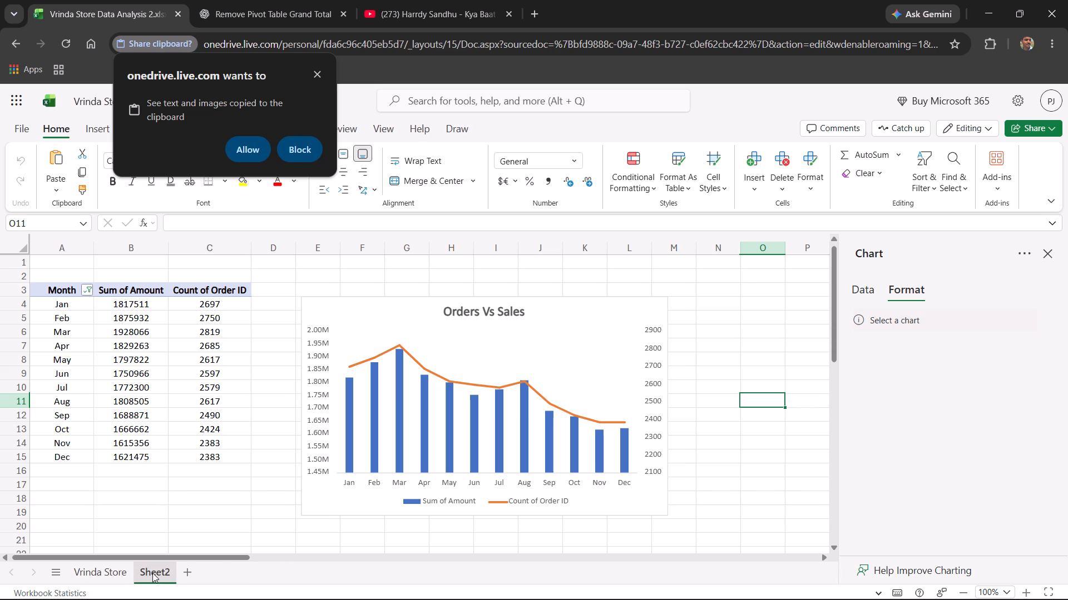
pyautogui.doubleClick(152, 573)
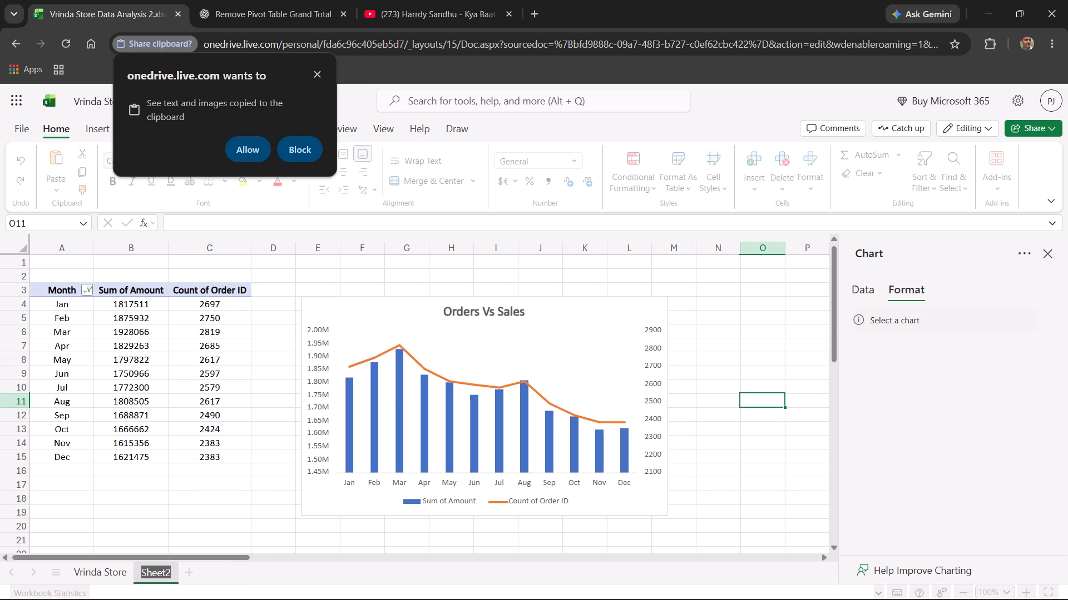
pyautogui.write('Pivot table')
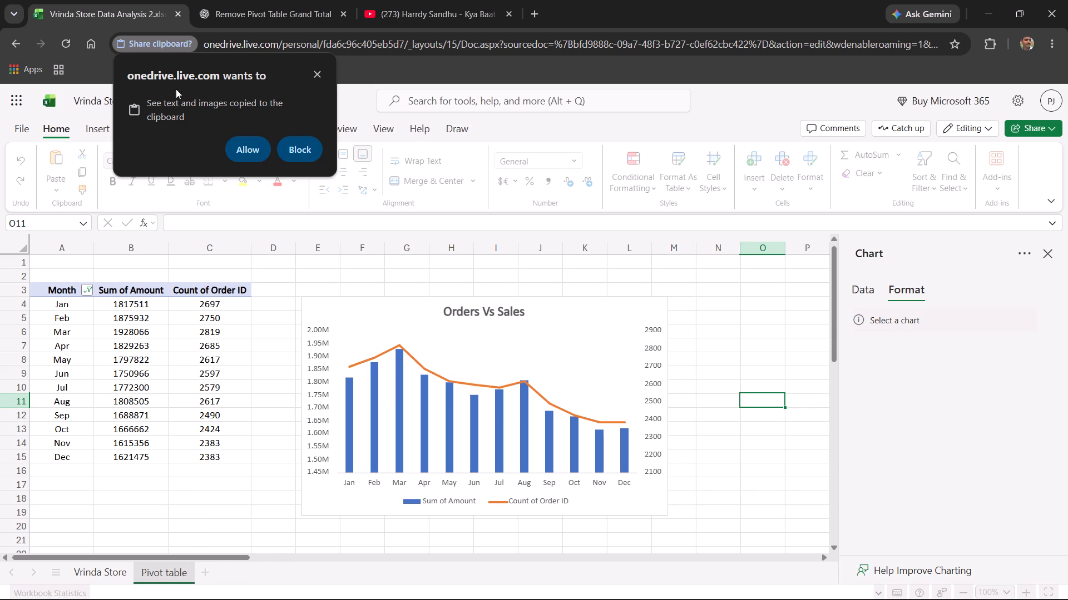
# Allow the site to access the clipboard.
pyautogui.click(226, 153)
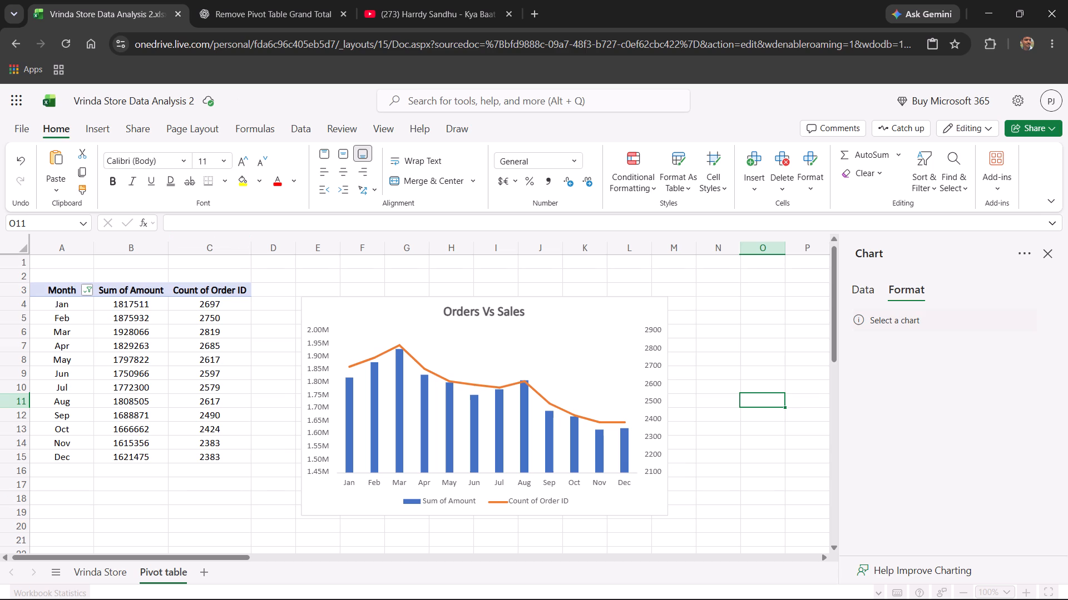
# Add a new sheet after Pivot table and name it Vrinda Store 2022.
pyautogui.click(208, 572)
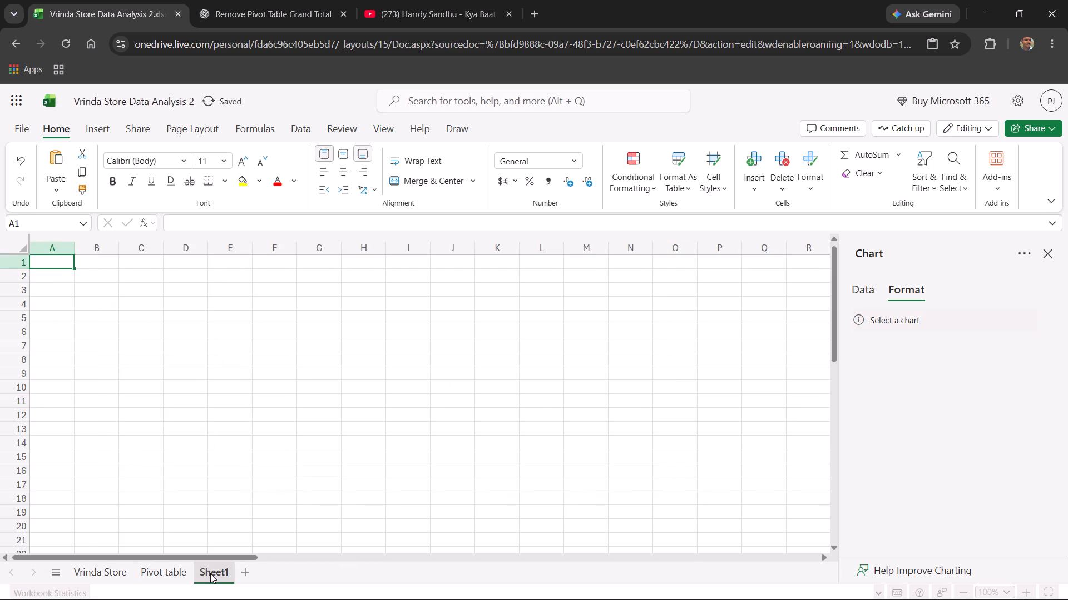
pyautogui.doubleClick(210, 573)
pyautogui.write('Vri')
pyautogui.write('nda Store 2022')
pyautogui.press('Return')
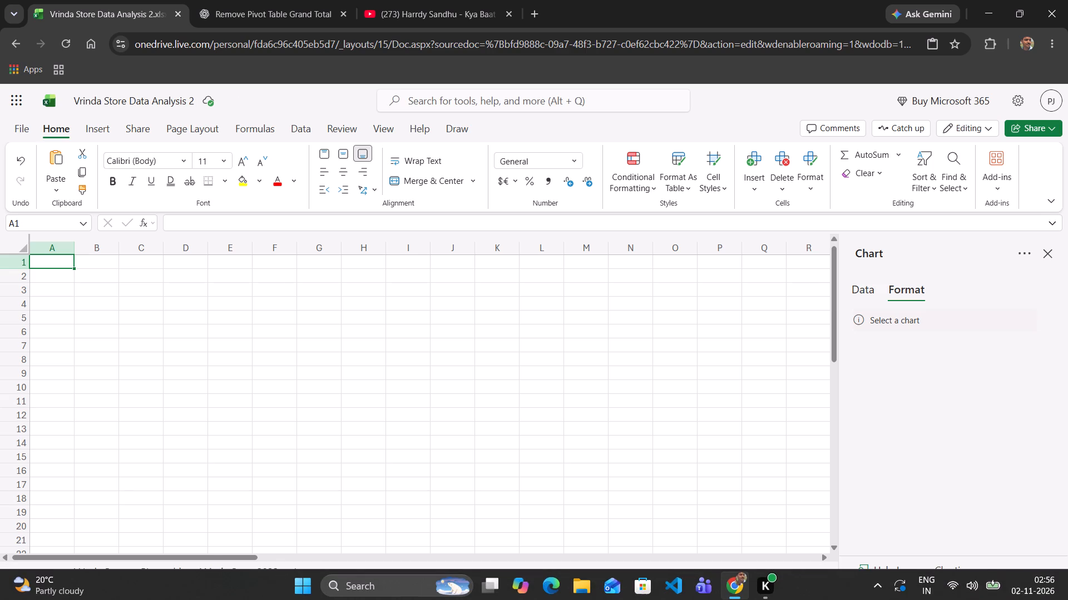
# Insert the word Report before 2022 in the new sheet's name, making it Vrinda Store Report 2022.
pyautogui.doubleClick(245, 567)
pyautogui.click(260, 571)
pyautogui.click(258, 571)
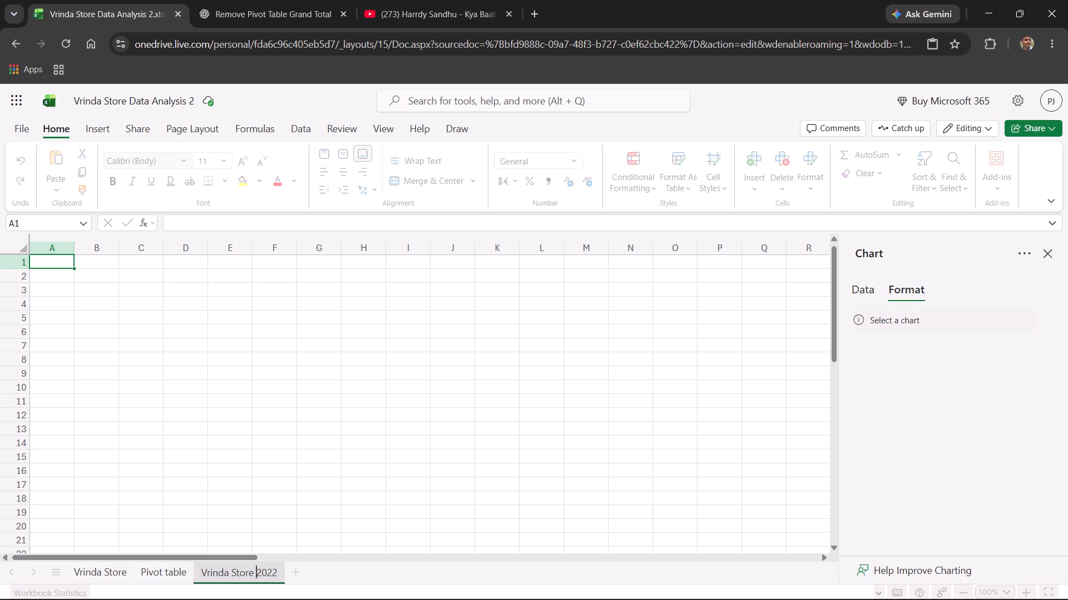
pyautogui.write('Report')
pyautogui.press('space')
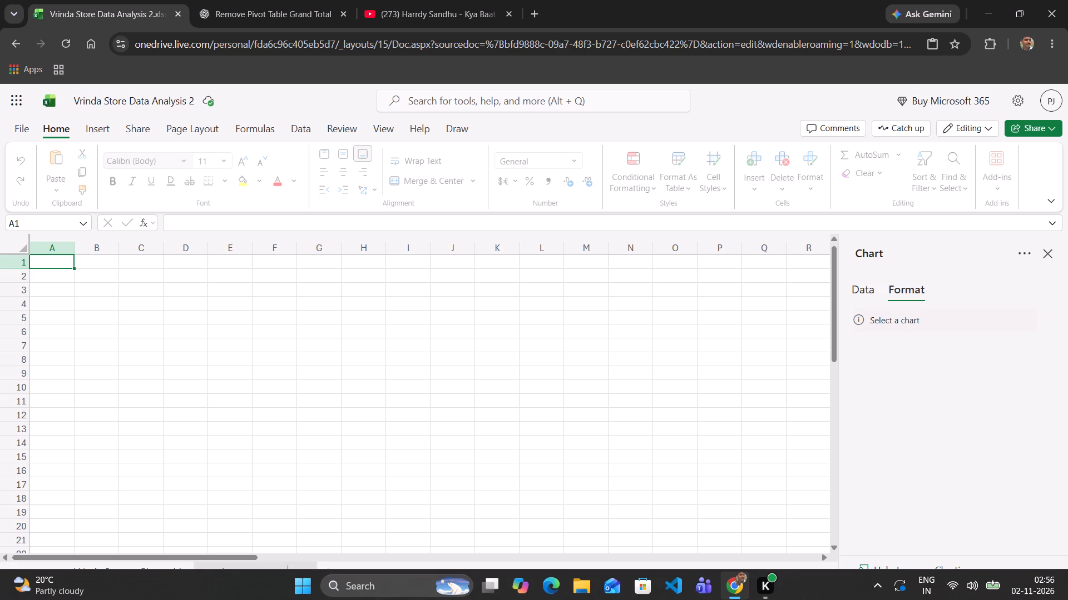
pyautogui.click(159, 569)
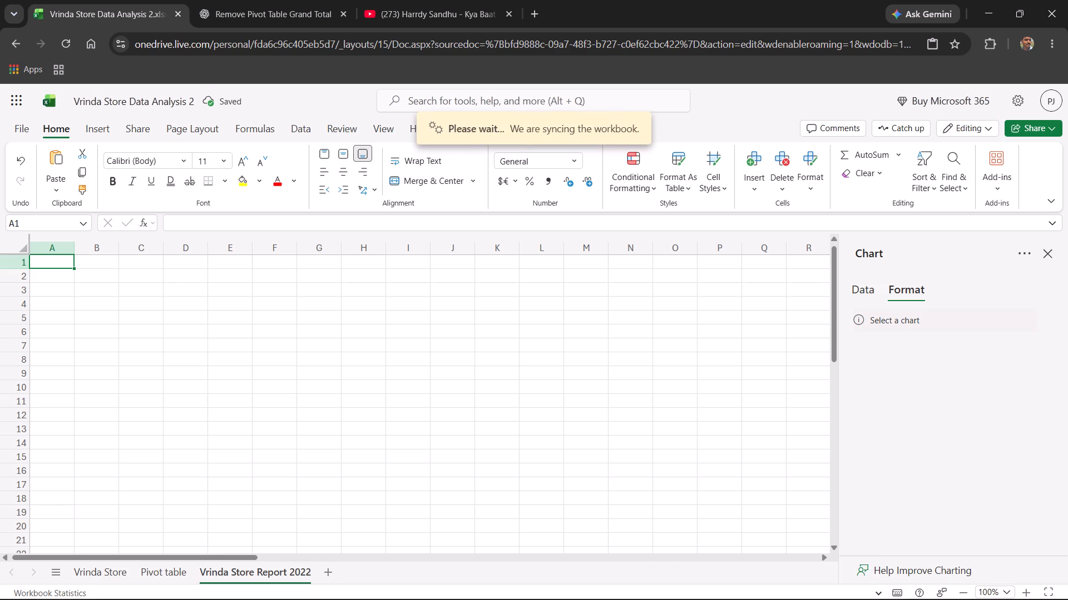
# Copy the Orders Vs Sales chart from the Pivot table sheet into the Vrinda Store Report 2022 sheet at cell F13.
pyautogui.click(165, 567)
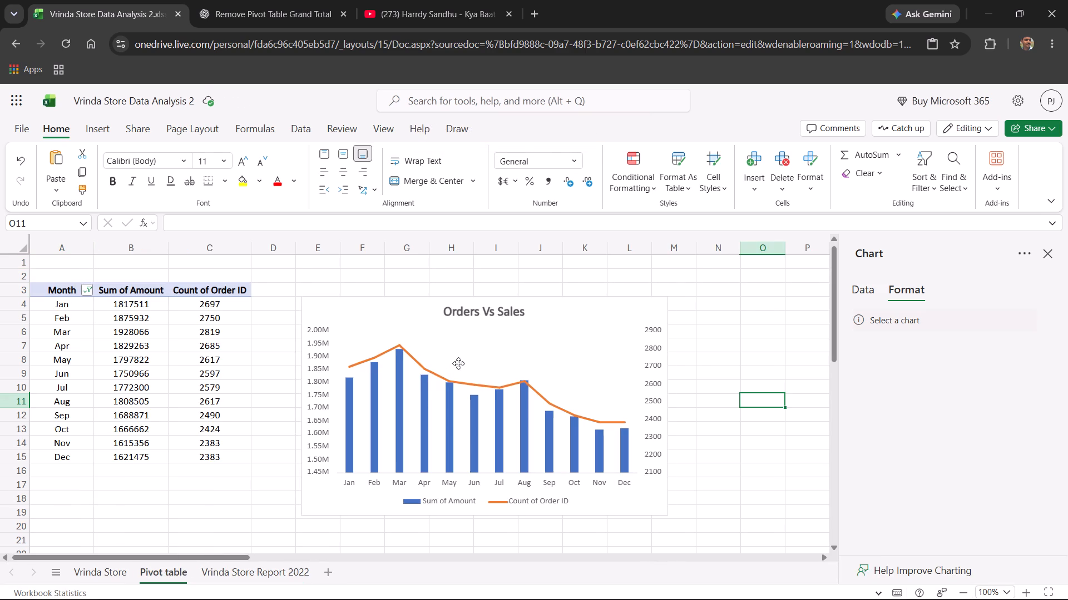
pyautogui.click(458, 363)
pyautogui.hotkey('ctrl', 'c')
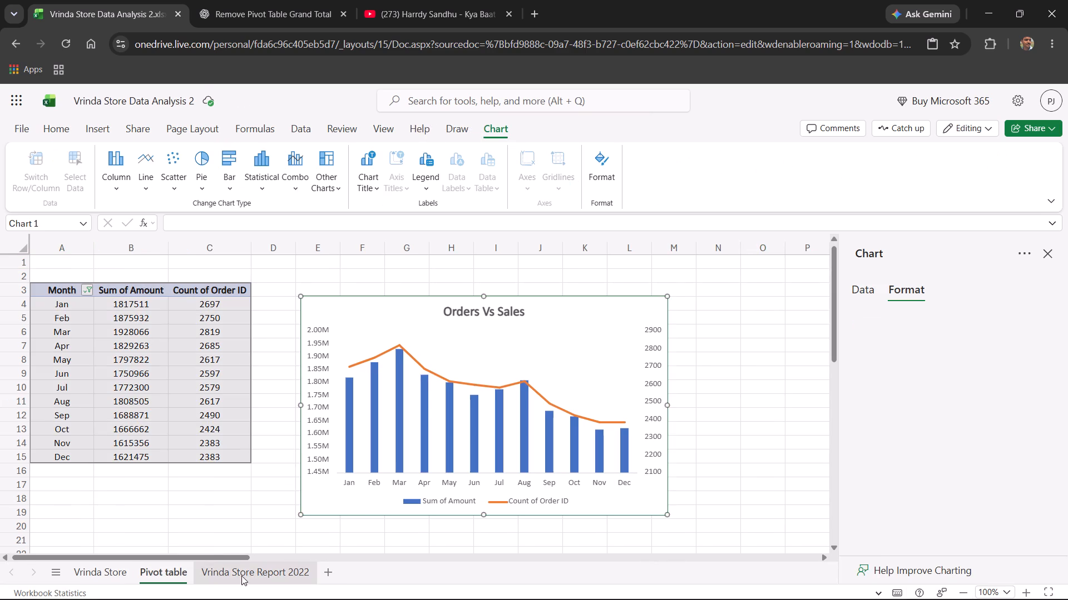
pyautogui.click(239, 577)
pyautogui.click(259, 423)
pyautogui.hotkey('ctrl', 'v')
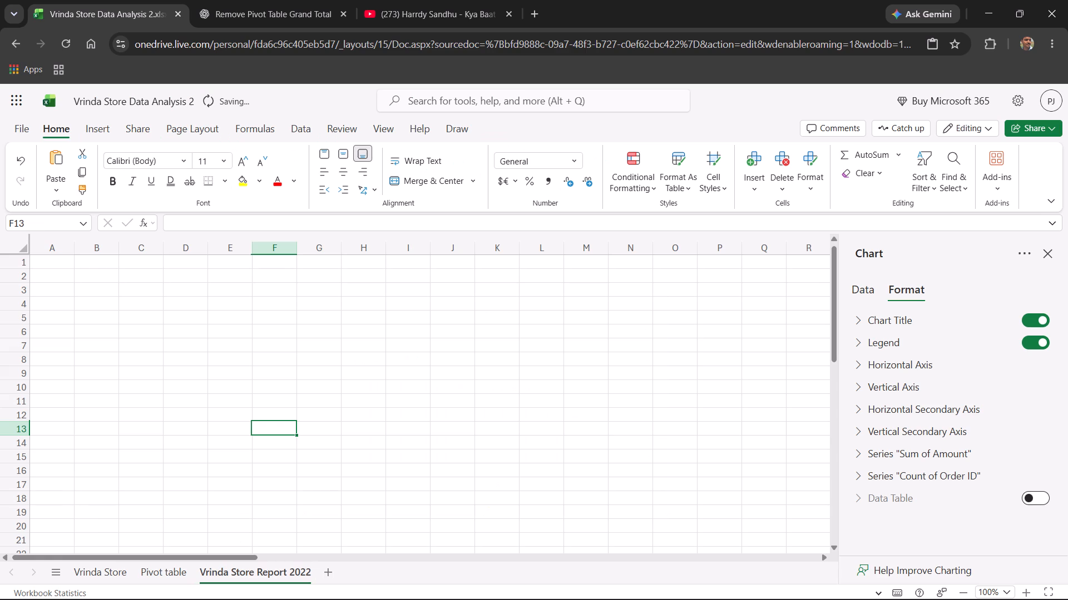
# Move the pasted Orders Vs Sales chart so that its upper-left corner lies in cell E6.
pyautogui.moveTo(399, 469); pyautogui.dragTo(333, 367)
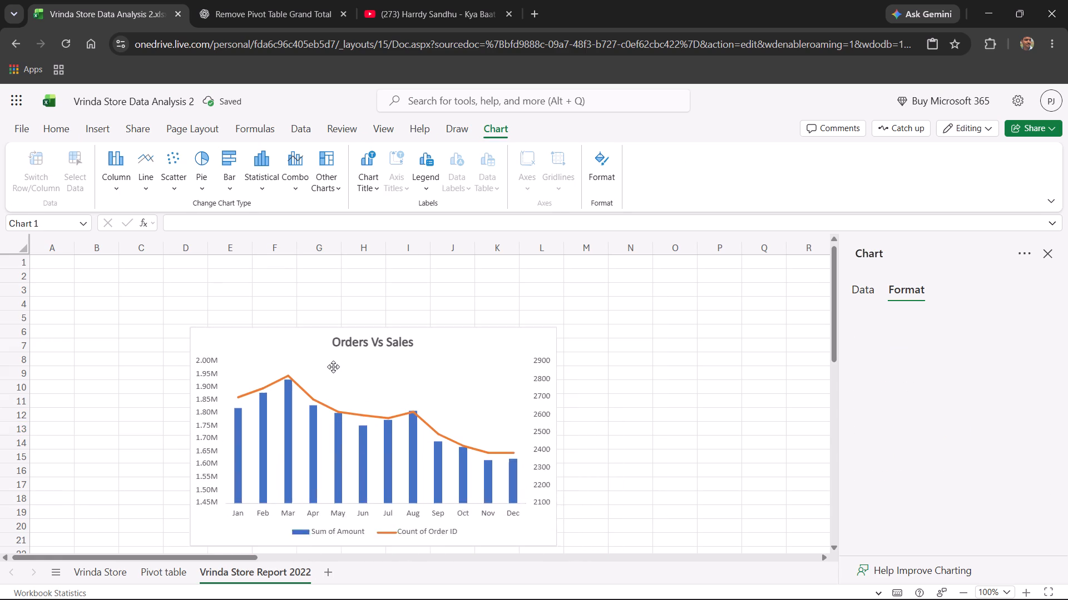
pyautogui.moveTo(333, 367); pyautogui.dragTo(371, 379)
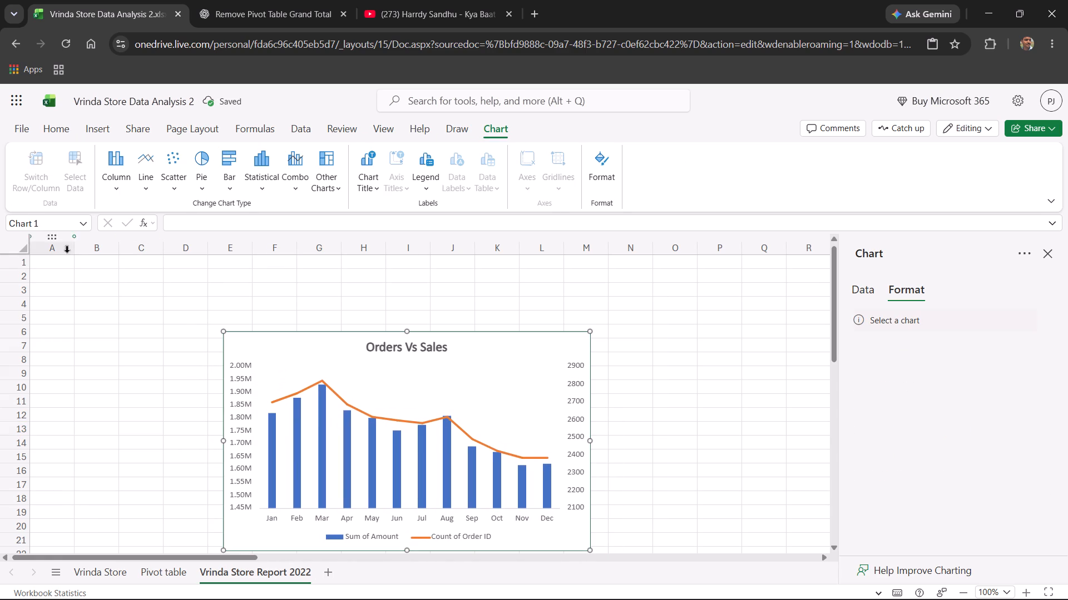
# Enter the title Vrinda Store Annual Report 2022 in cell A1 of the report sheet.
pyautogui.click(48, 263)
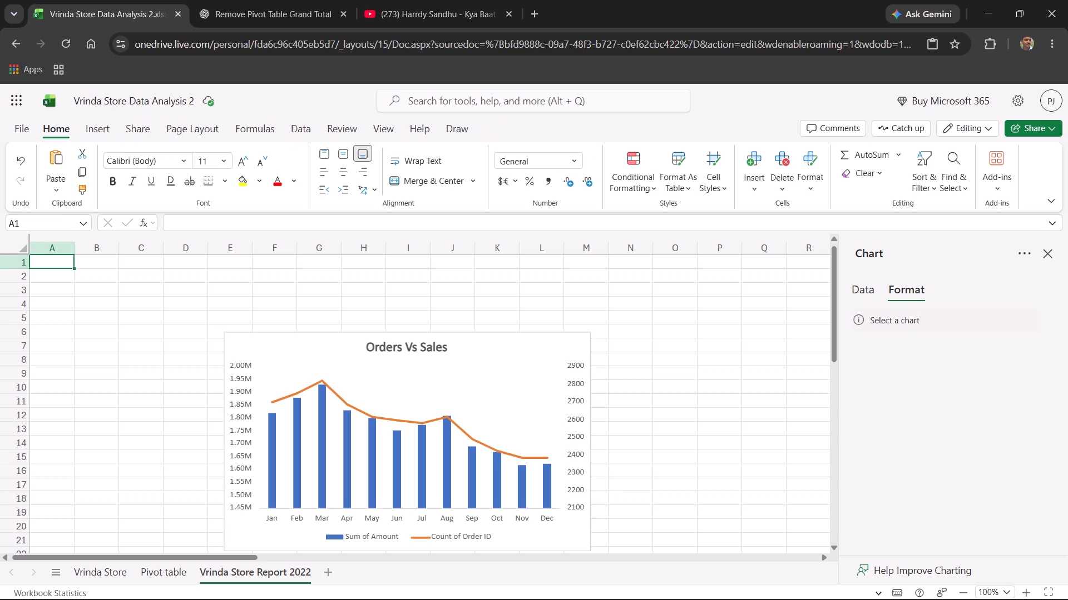
pyautogui.write('Vrinda S')
pyautogui.write('tore Annual')
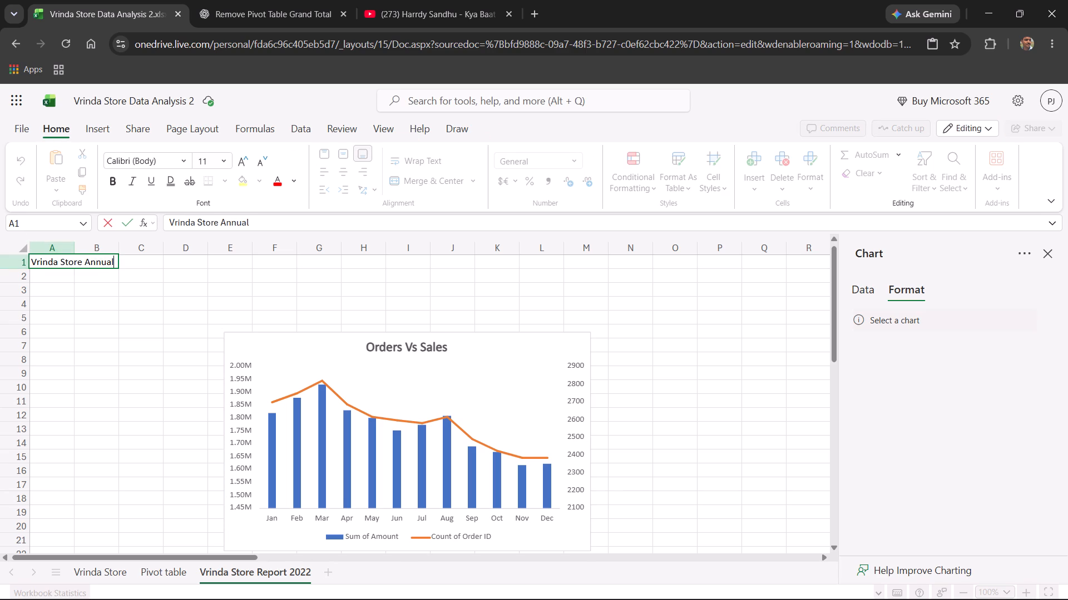
pyautogui.press('space')
pyautogui.write('Report 2022')
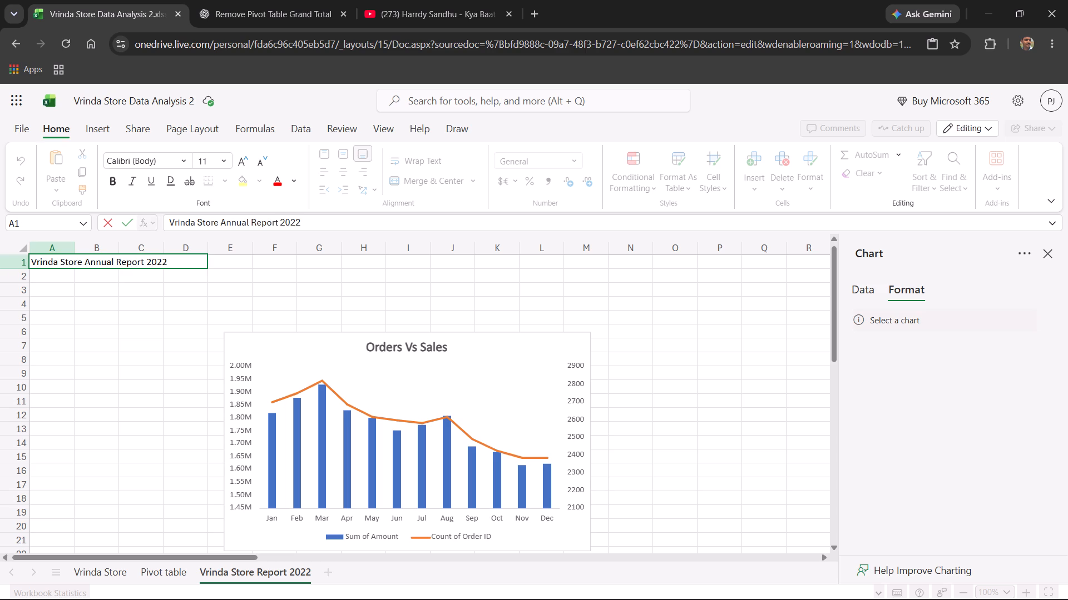
pyautogui.click(72, 277)
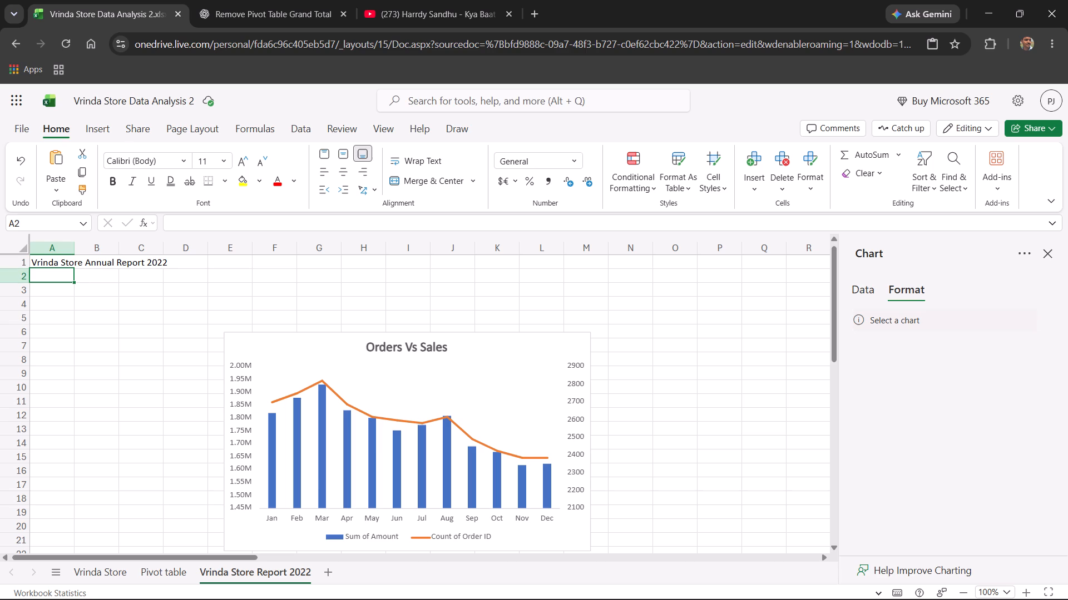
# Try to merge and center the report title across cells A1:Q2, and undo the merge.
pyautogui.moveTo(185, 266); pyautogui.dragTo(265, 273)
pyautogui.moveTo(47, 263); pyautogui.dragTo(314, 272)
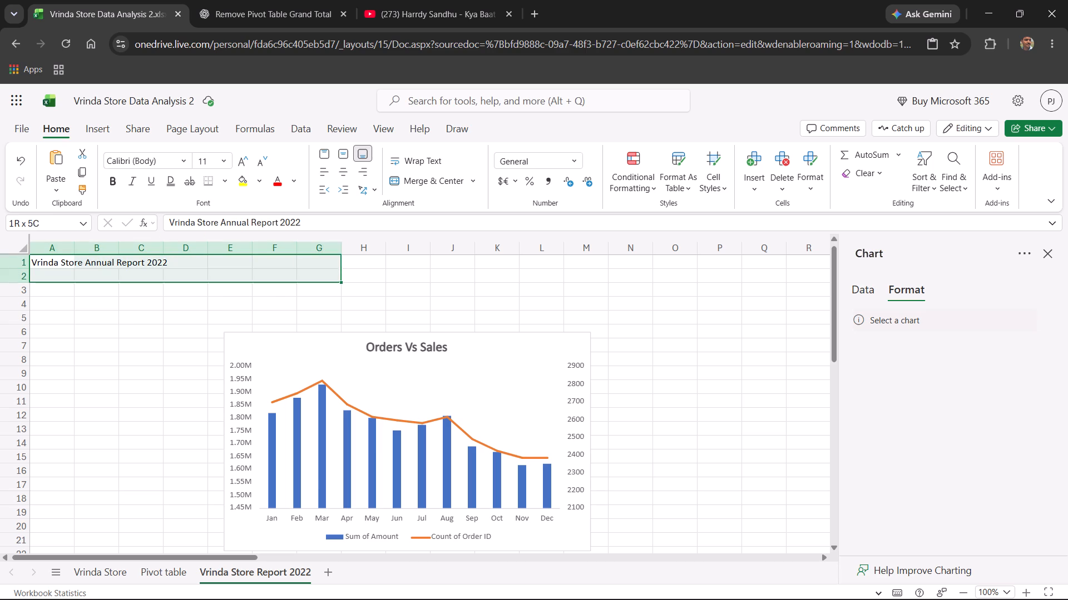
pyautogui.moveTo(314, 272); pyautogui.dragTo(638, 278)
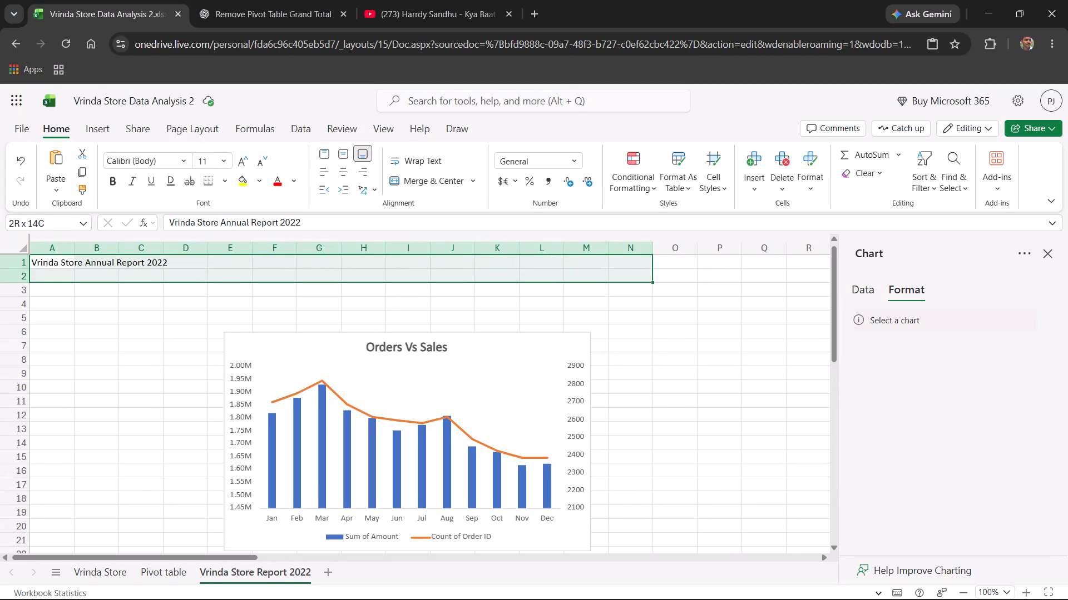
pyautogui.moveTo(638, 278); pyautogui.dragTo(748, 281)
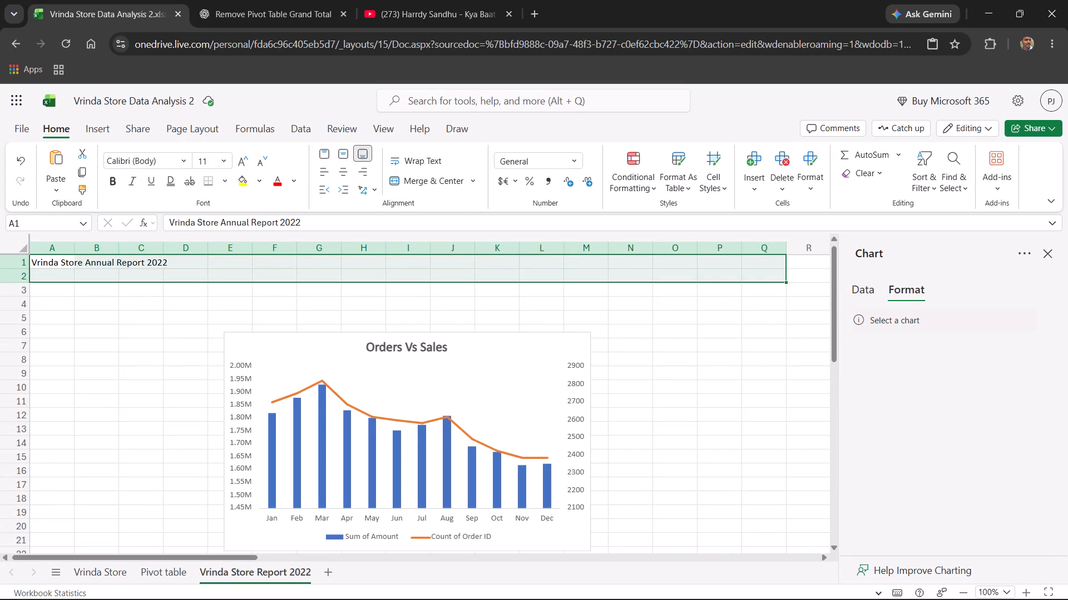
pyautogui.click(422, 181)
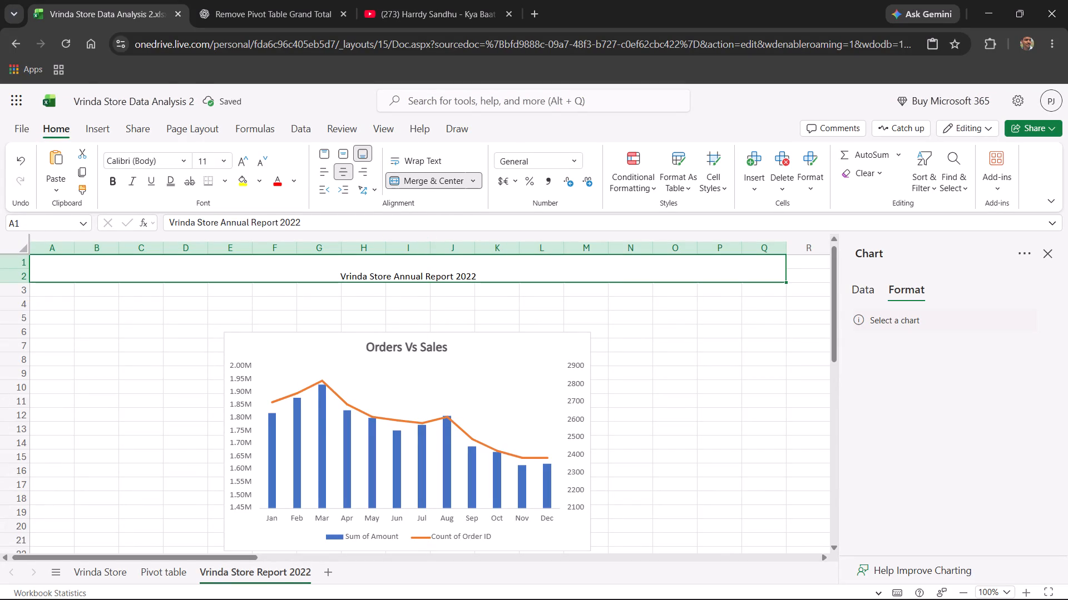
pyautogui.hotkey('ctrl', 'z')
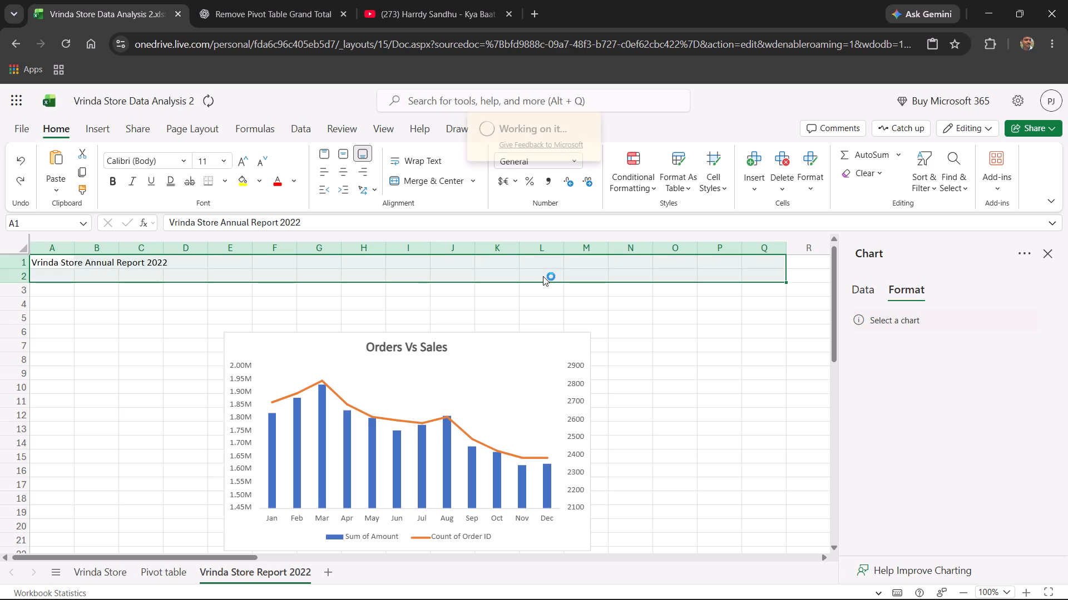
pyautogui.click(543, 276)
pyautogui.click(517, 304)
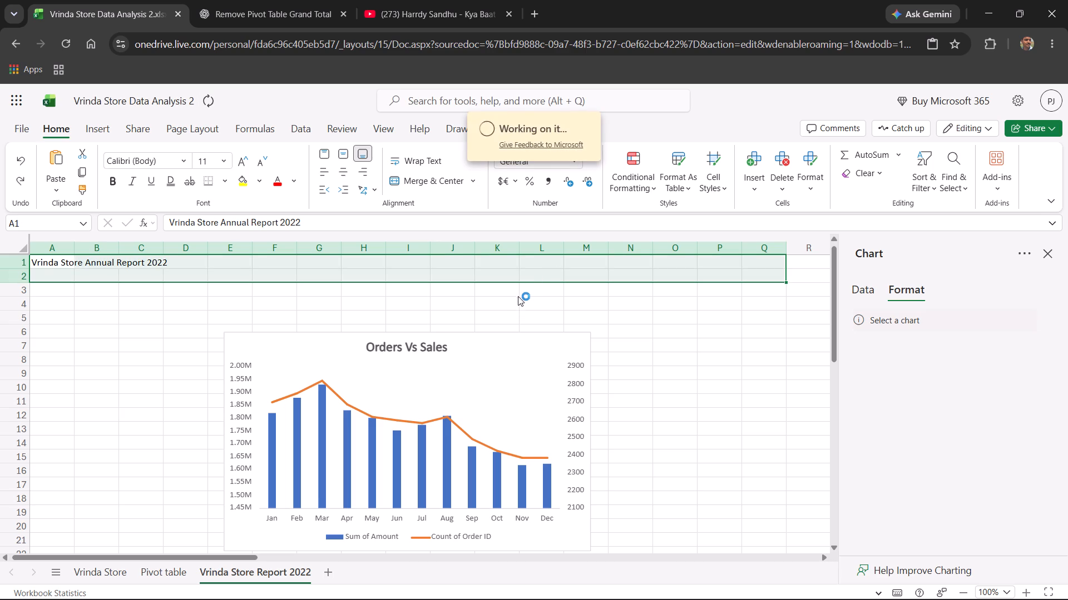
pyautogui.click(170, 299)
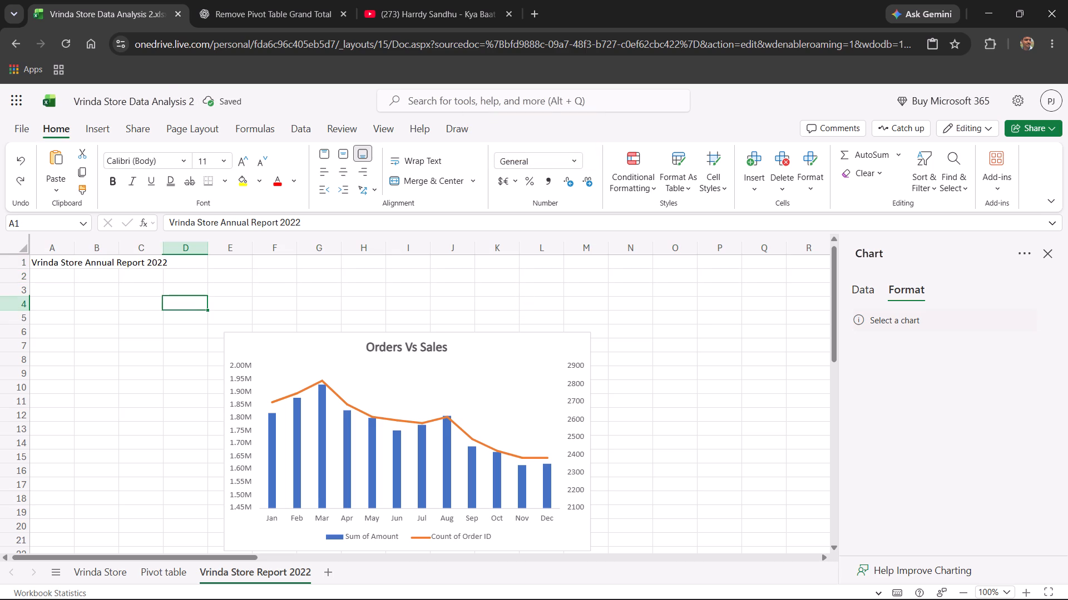
# Merge and center the report title across cells A1:P1.
pyautogui.moveTo(154, 266); pyautogui.dragTo(636, 272)
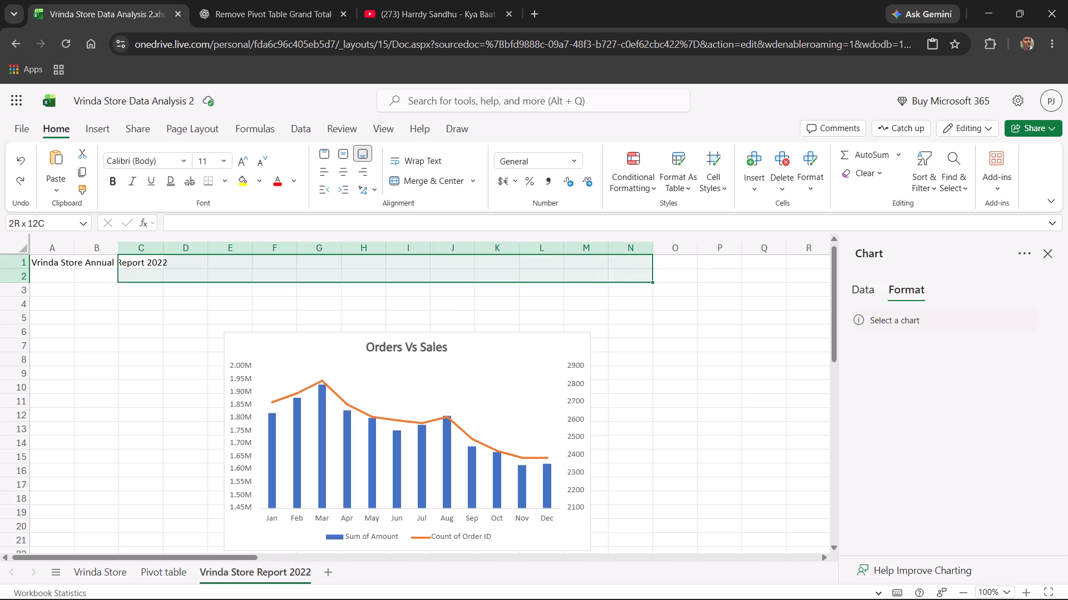
pyautogui.moveTo(636, 272); pyautogui.dragTo(726, 263)
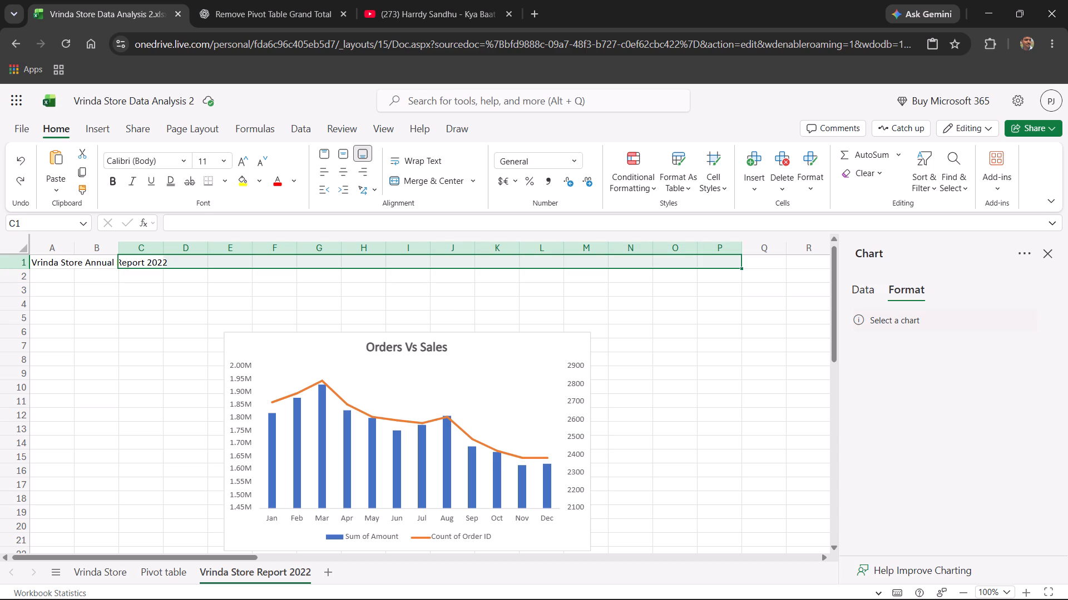
pyautogui.moveTo(47, 262); pyautogui.dragTo(710, 266)
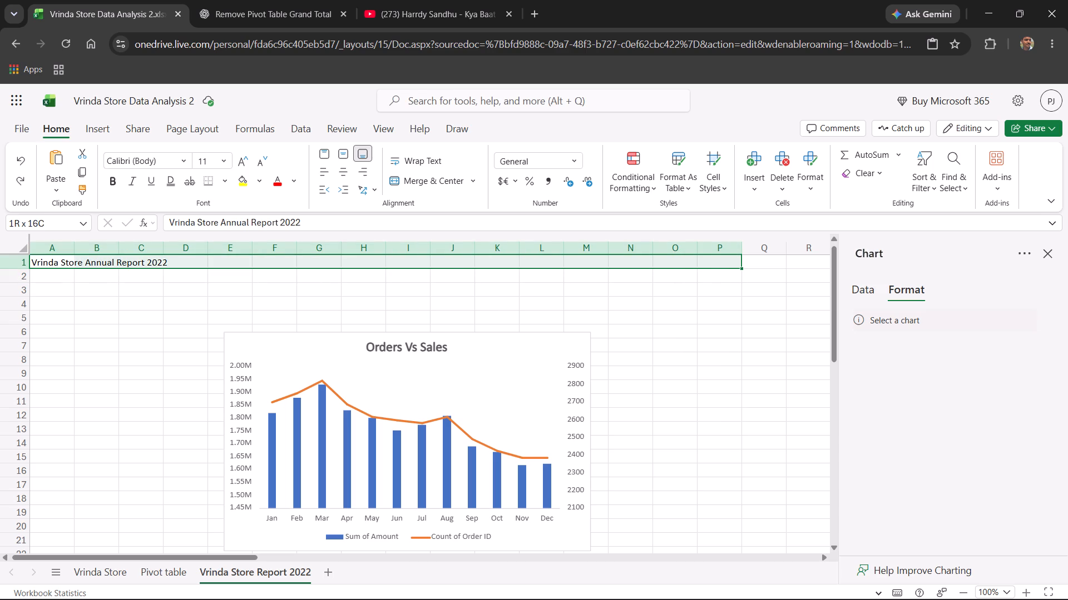
pyautogui.moveTo(710, 266); pyautogui.dragTo(710, 266)
pyautogui.click(412, 181)
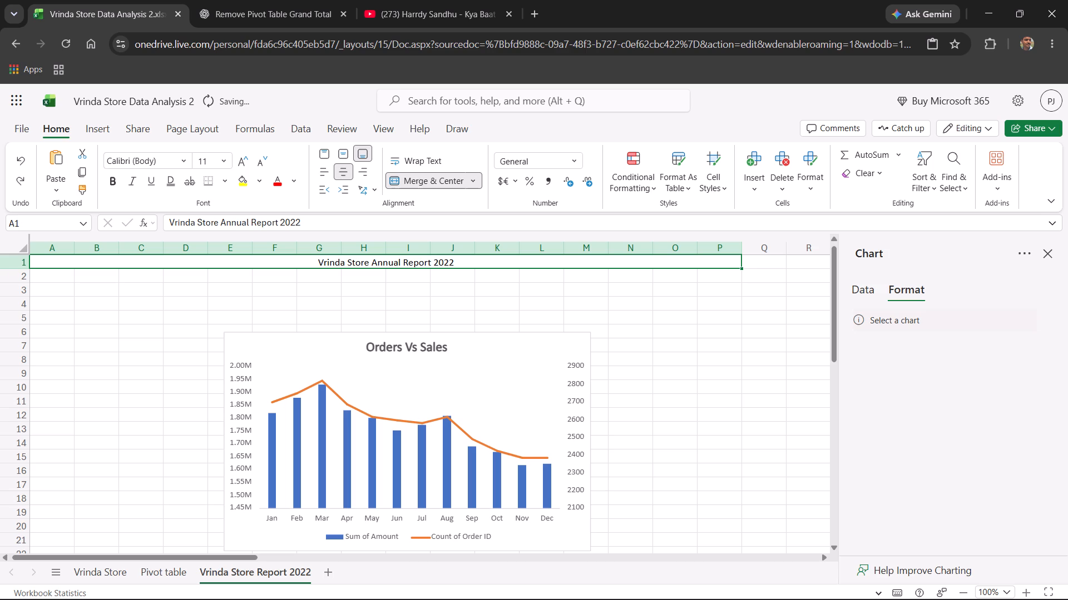
# Format the report title text Vrinda Store Annual Report 2022 as bold at font size 24.
pyautogui.doubleClick(488, 259)
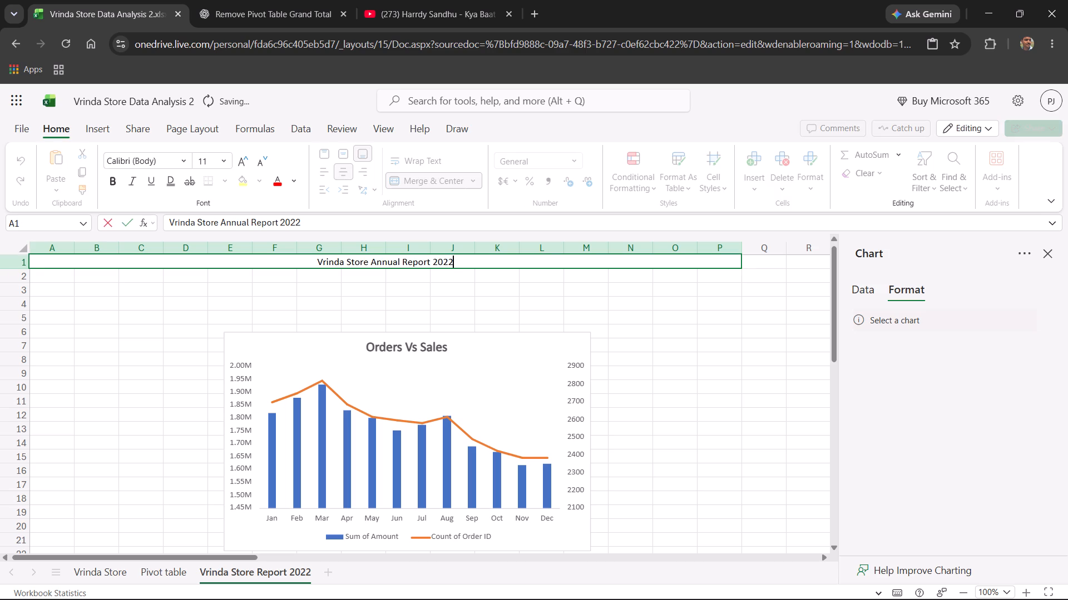
pyautogui.hotkey('ctrl', 'a')
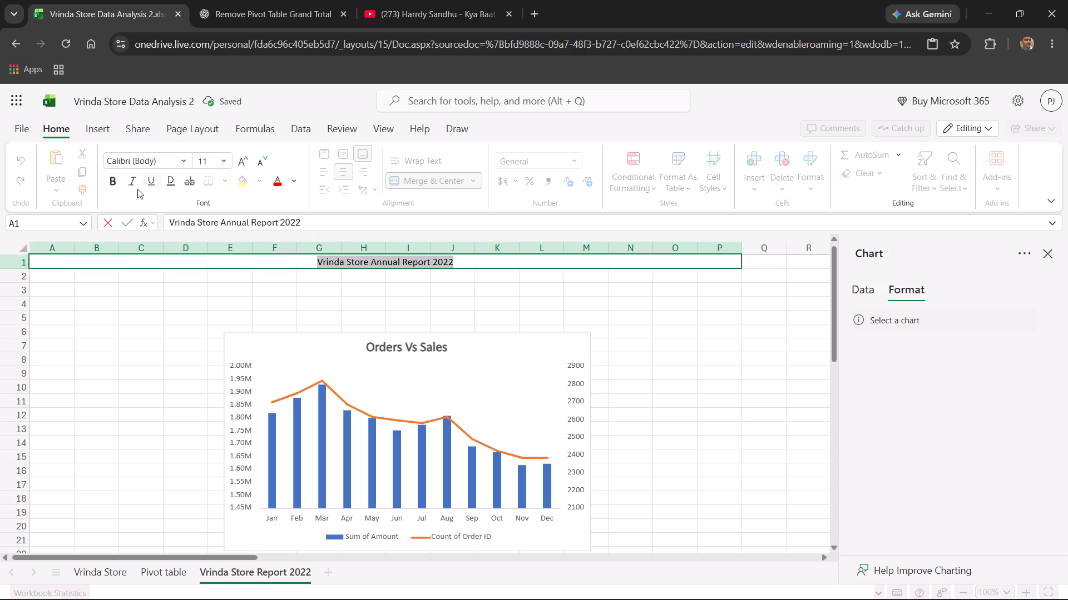
pyautogui.click(116, 178)
pyautogui.click(228, 162)
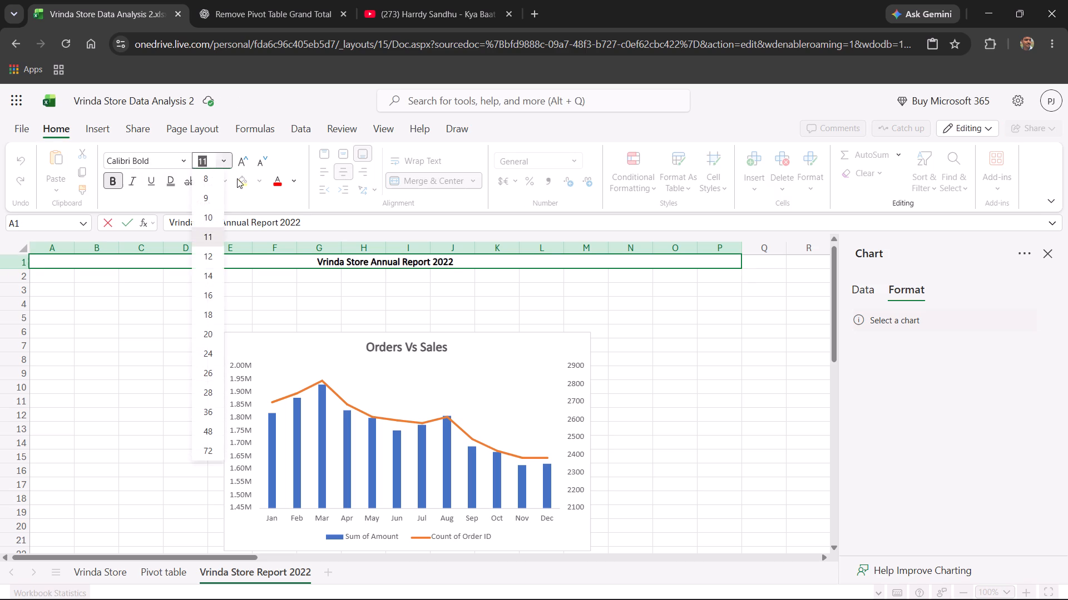
pyautogui.click(214, 347)
pyautogui.click(176, 307)
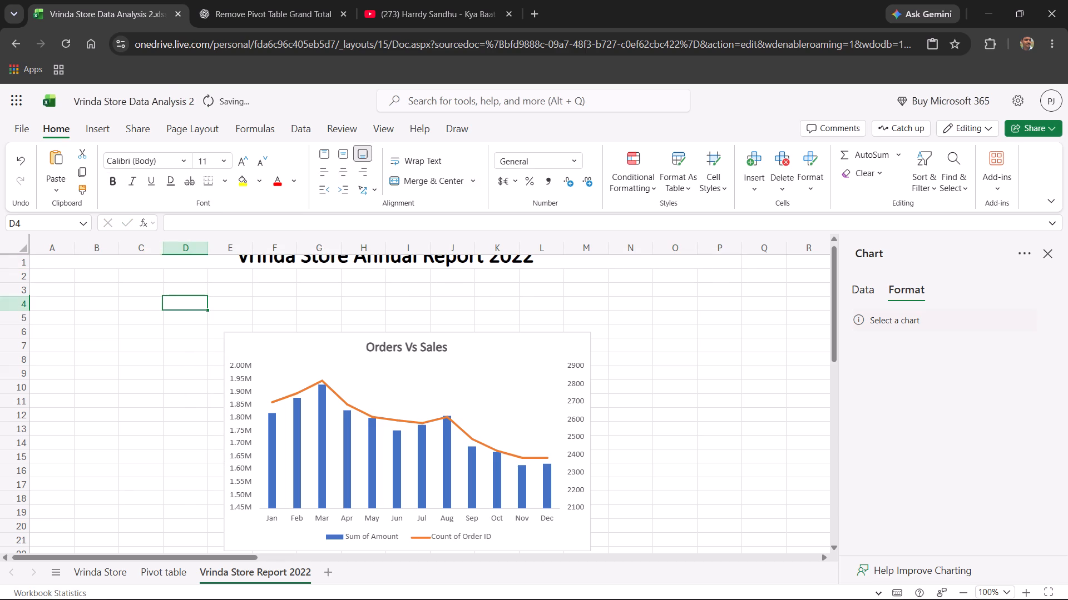
# Increase the height of row 1 so the enlarged report title fits completely.
pyautogui.scroll(2, 232, 306)
pyautogui.scroll(4, 409, 301)
pyautogui.moveTo(835, 312); pyautogui.dragTo(834, 301)
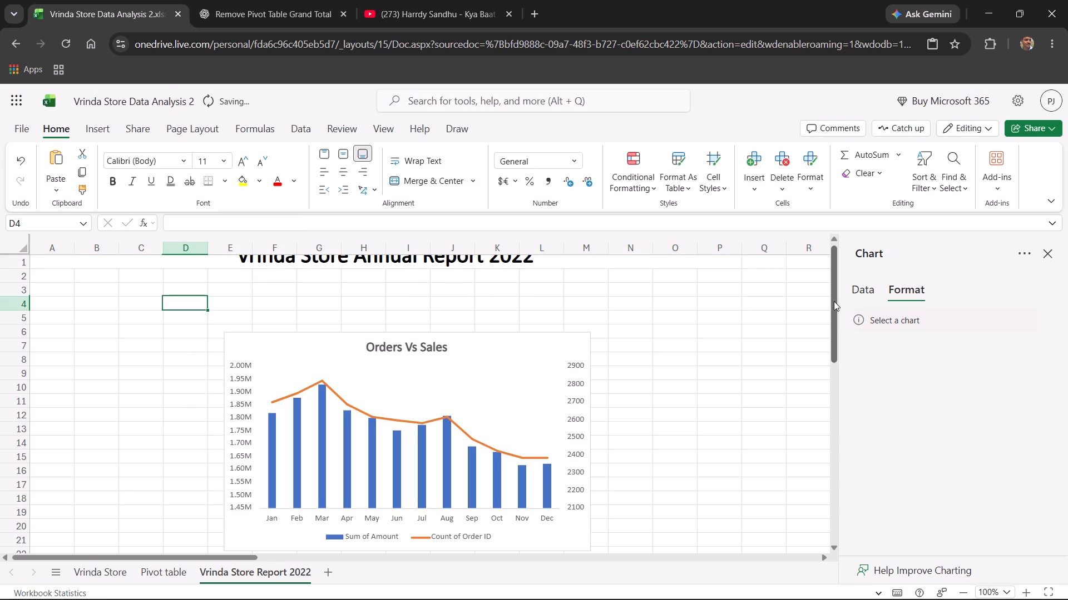
pyautogui.moveTo(834, 301); pyautogui.dragTo(827, 322)
pyautogui.click(827, 322)
pyautogui.moveTo(834, 315); pyautogui.dragTo(832, 292)
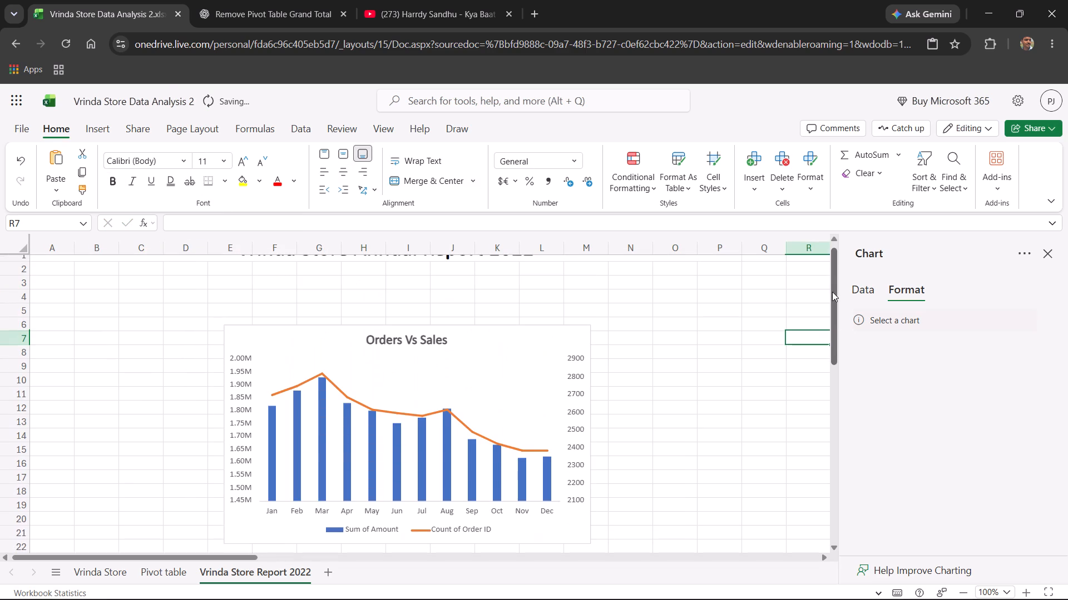
pyautogui.moveTo(832, 292); pyautogui.dragTo(832, 255)
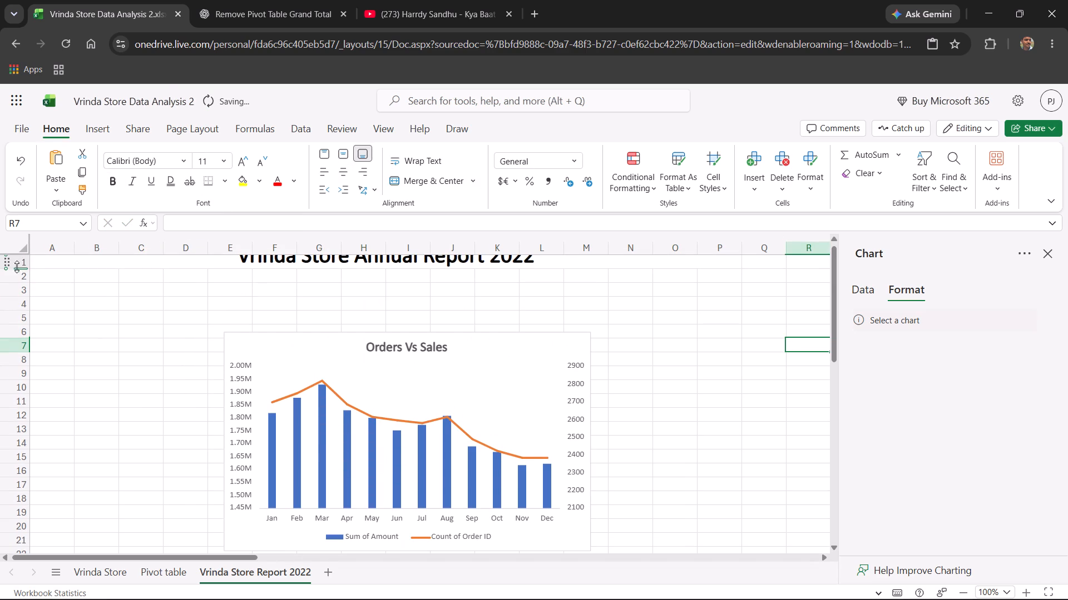
pyautogui.moveTo(21, 268); pyautogui.dragTo(22, 291)
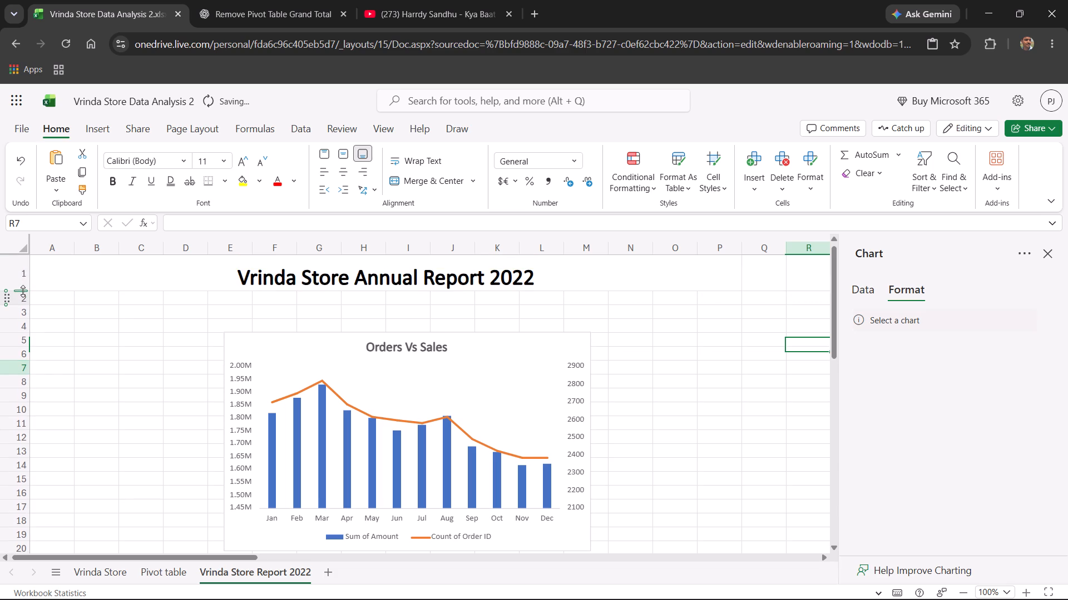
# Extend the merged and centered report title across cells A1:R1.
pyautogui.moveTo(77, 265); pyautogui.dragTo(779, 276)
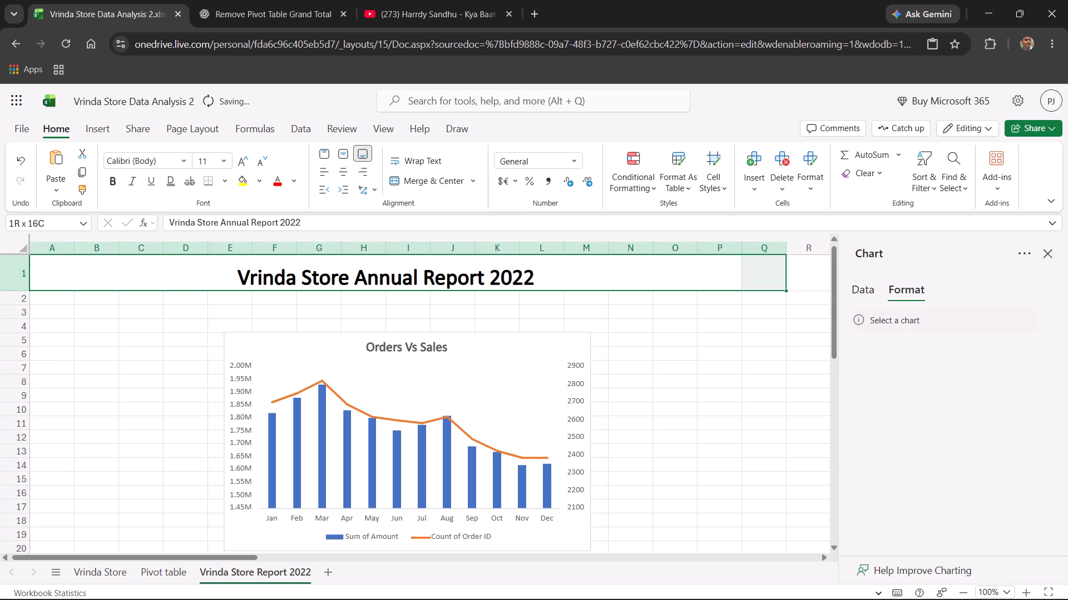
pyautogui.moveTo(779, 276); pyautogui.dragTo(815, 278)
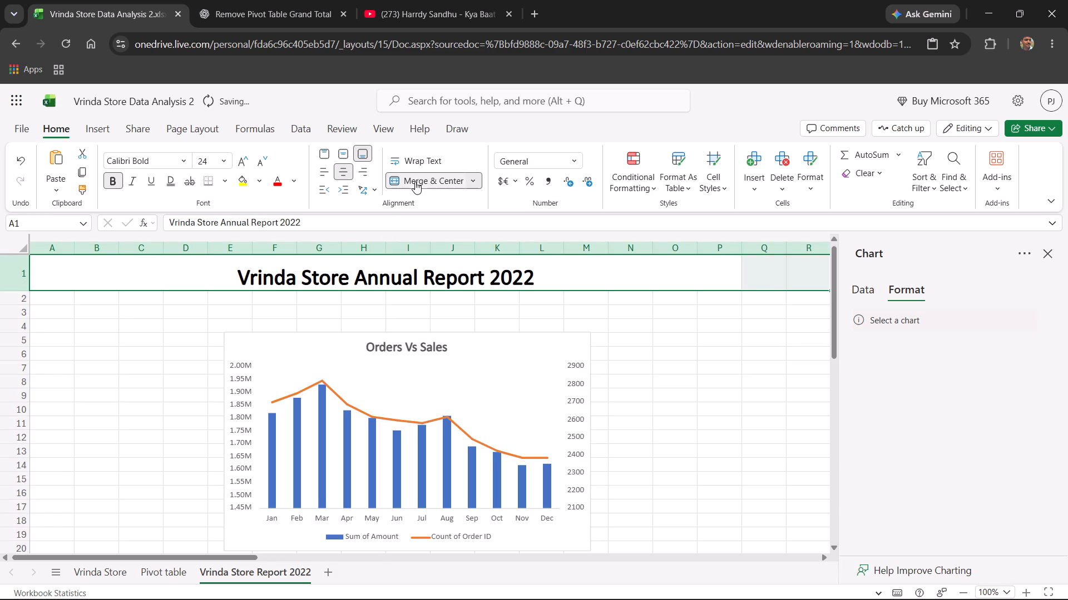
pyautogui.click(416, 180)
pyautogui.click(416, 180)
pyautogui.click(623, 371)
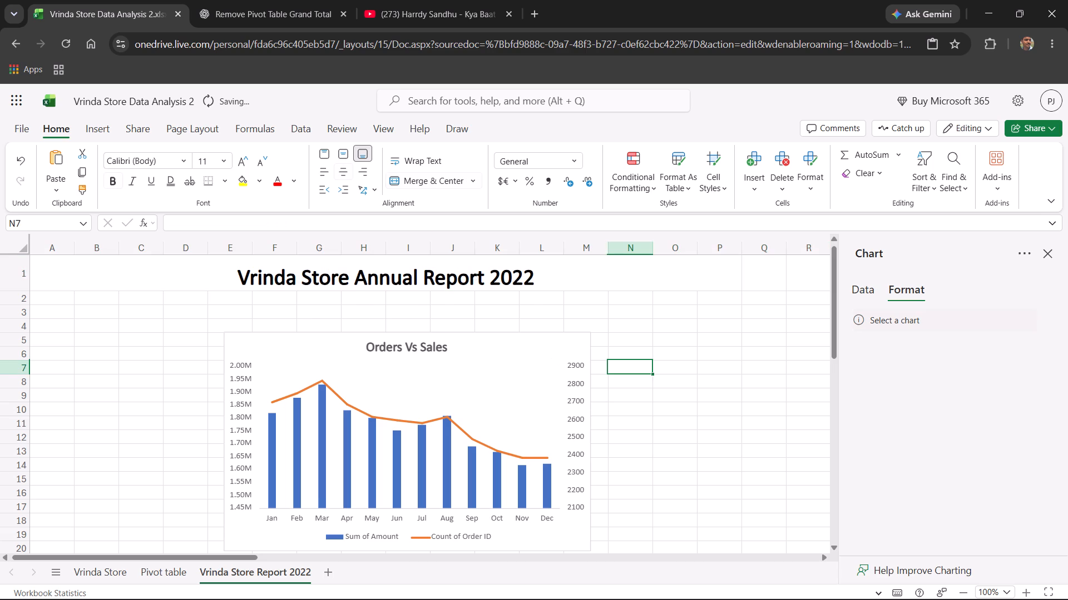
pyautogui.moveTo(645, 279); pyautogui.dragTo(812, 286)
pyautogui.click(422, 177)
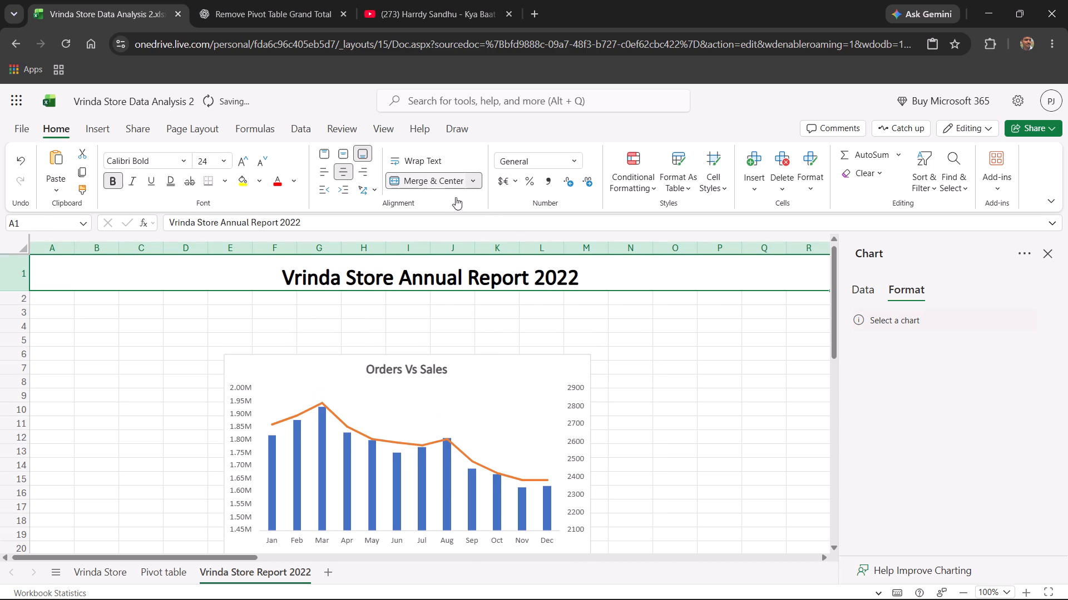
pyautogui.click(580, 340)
# Close the Chart pane and move the Orders Vs Sales chart so its upper-left corner lies in cell F4.
pyautogui.moveTo(368, 425); pyautogui.dragTo(364, 409)
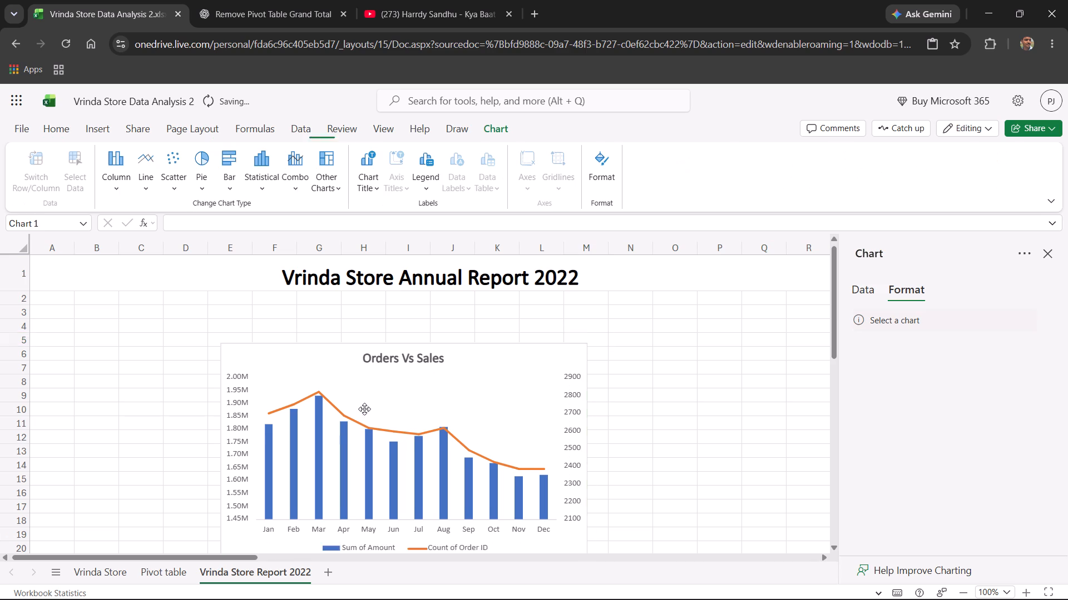
pyautogui.moveTo(364, 409); pyautogui.dragTo(381, 397)
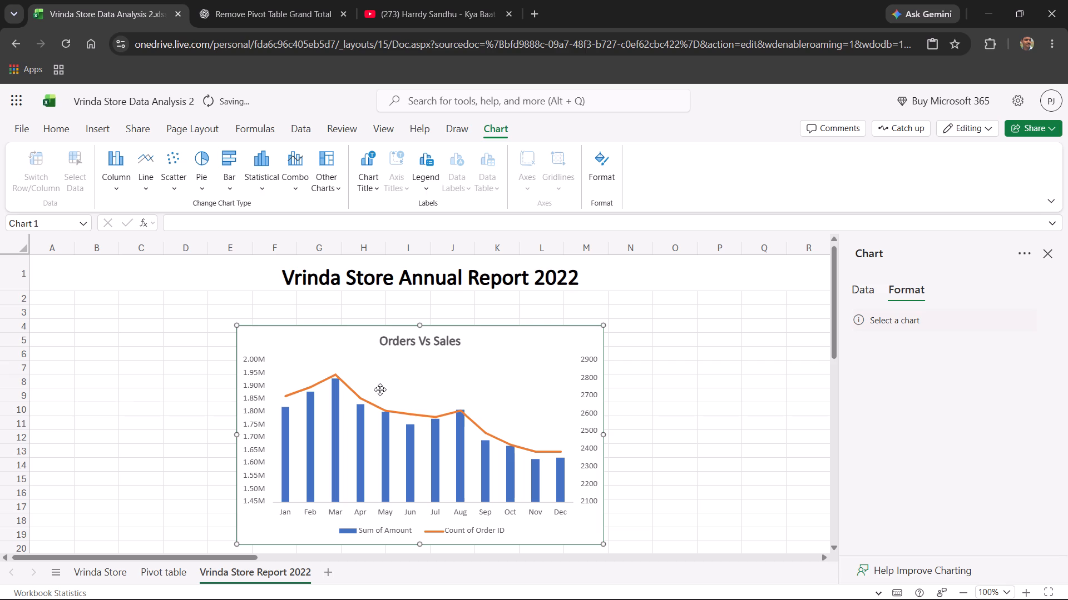
pyautogui.click(1045, 254)
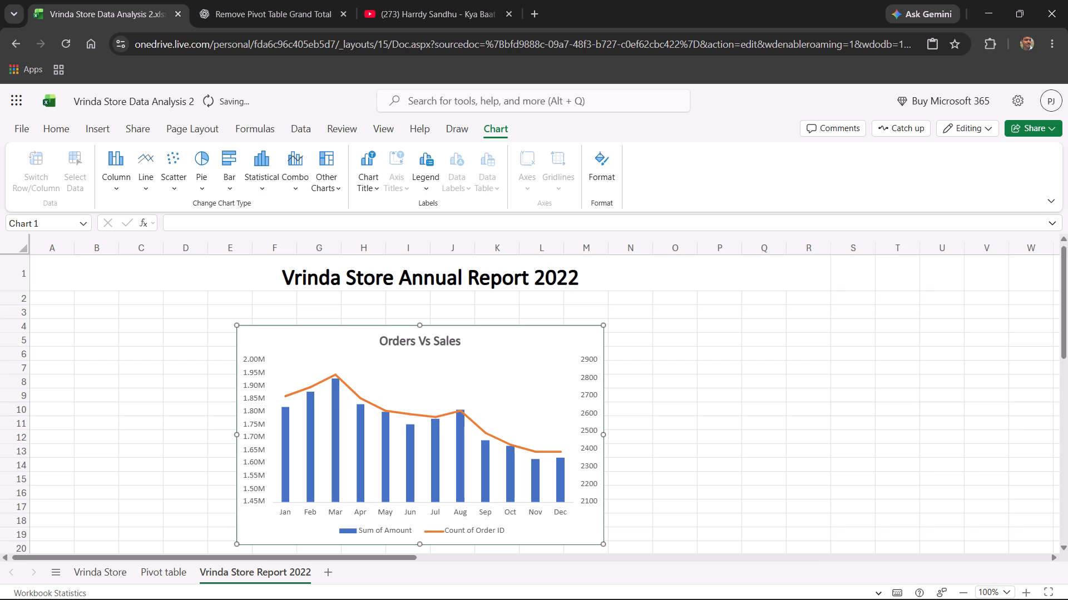
pyautogui.moveTo(552, 373); pyautogui.dragTo(600, 366)
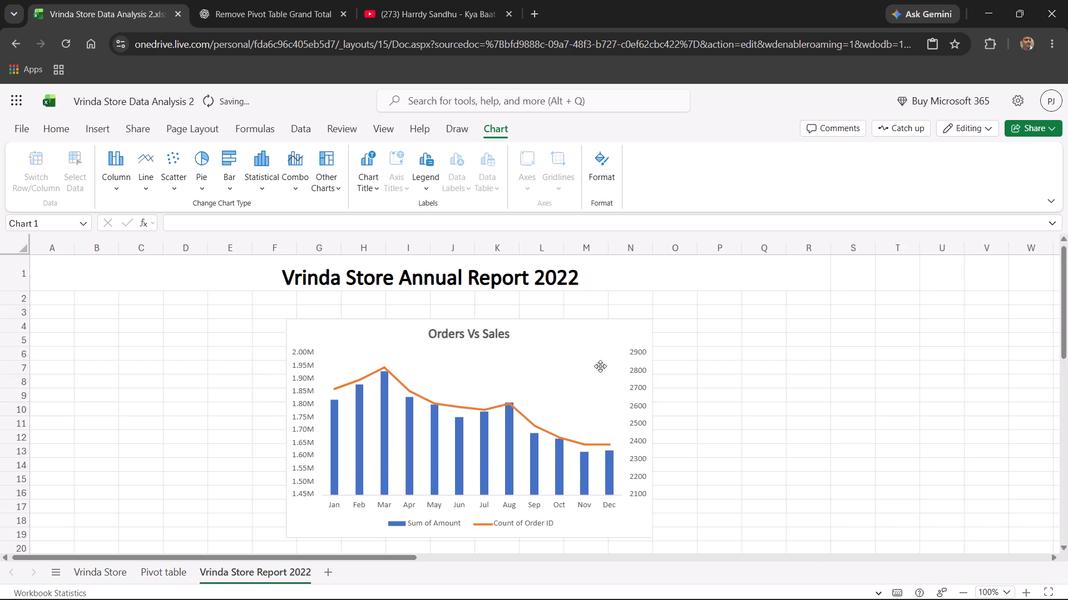
pyautogui.moveTo(600, 366); pyautogui.dragTo(589, 369)
# Merge and center the report title across cells A1:W1.
pyautogui.scroll(2, 213, 337)
pyautogui.scroll(-3, 213, 337)
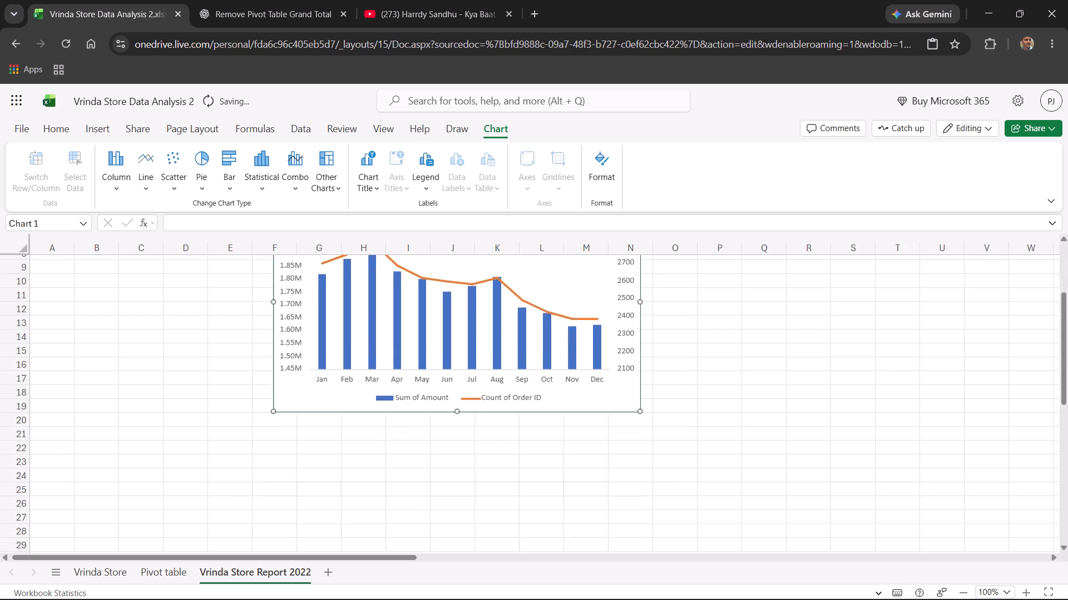
pyautogui.scroll(5, 204, 322)
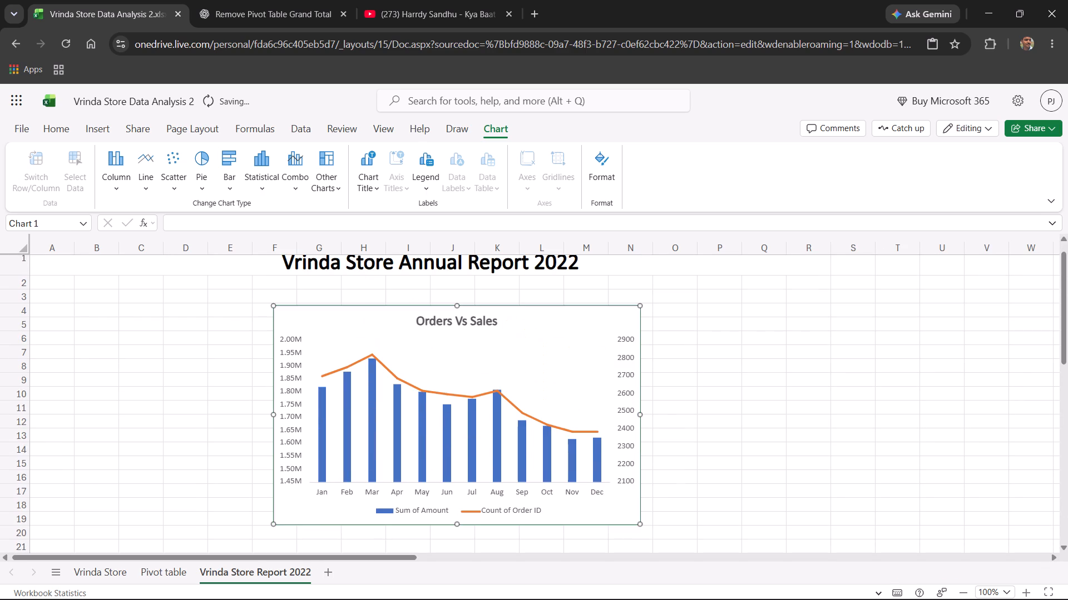
pyautogui.moveTo(820, 283); pyautogui.dragTo(837, 281)
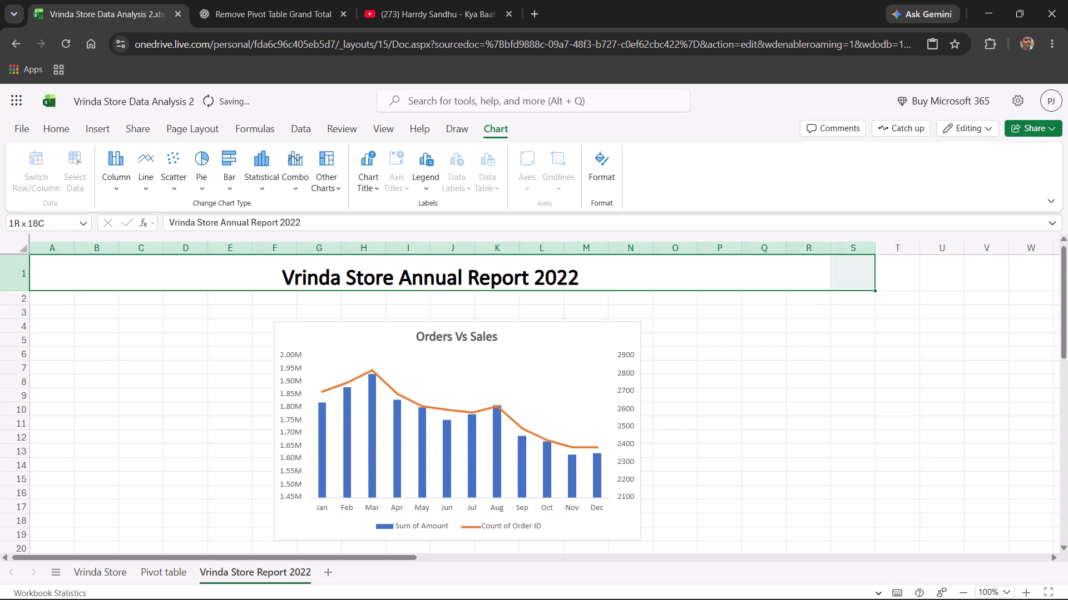
pyautogui.moveTo(837, 281); pyautogui.dragTo(1025, 278)
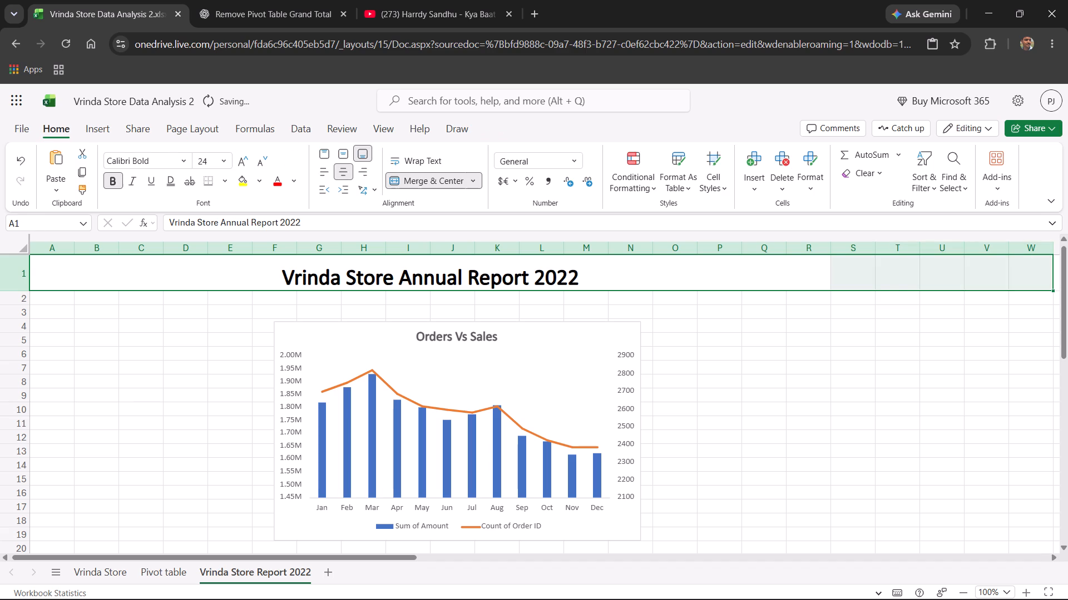
pyautogui.click(444, 180)
pyautogui.click(444, 180)
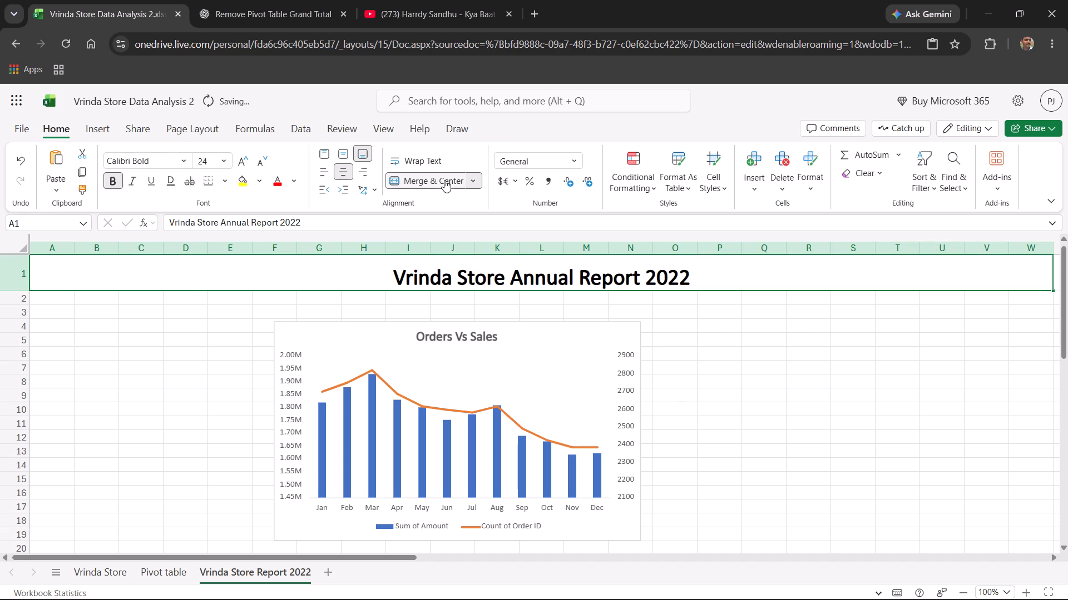
pyautogui.click(763, 427)
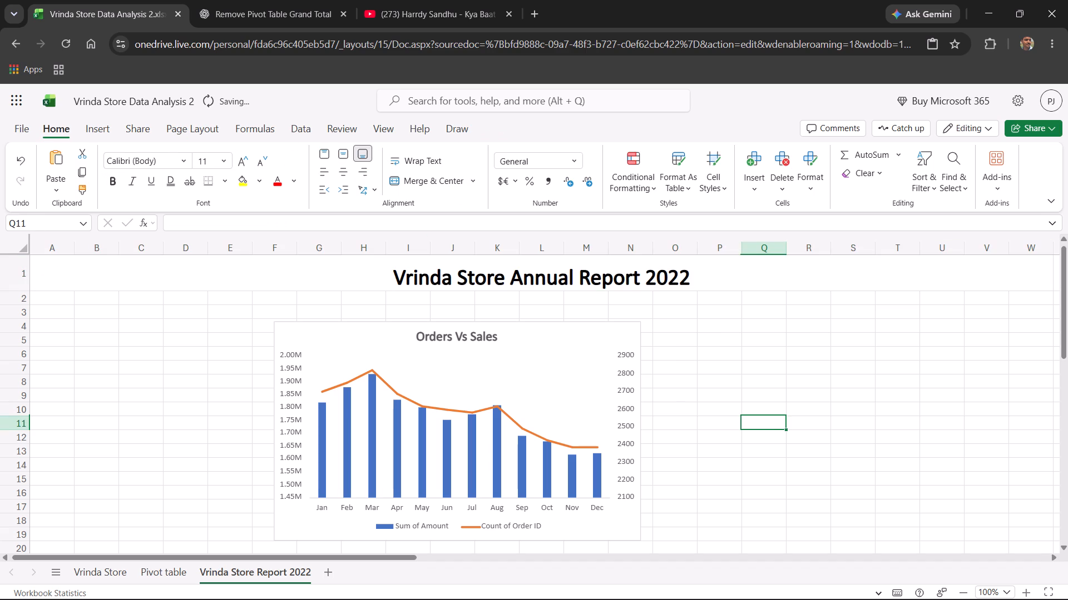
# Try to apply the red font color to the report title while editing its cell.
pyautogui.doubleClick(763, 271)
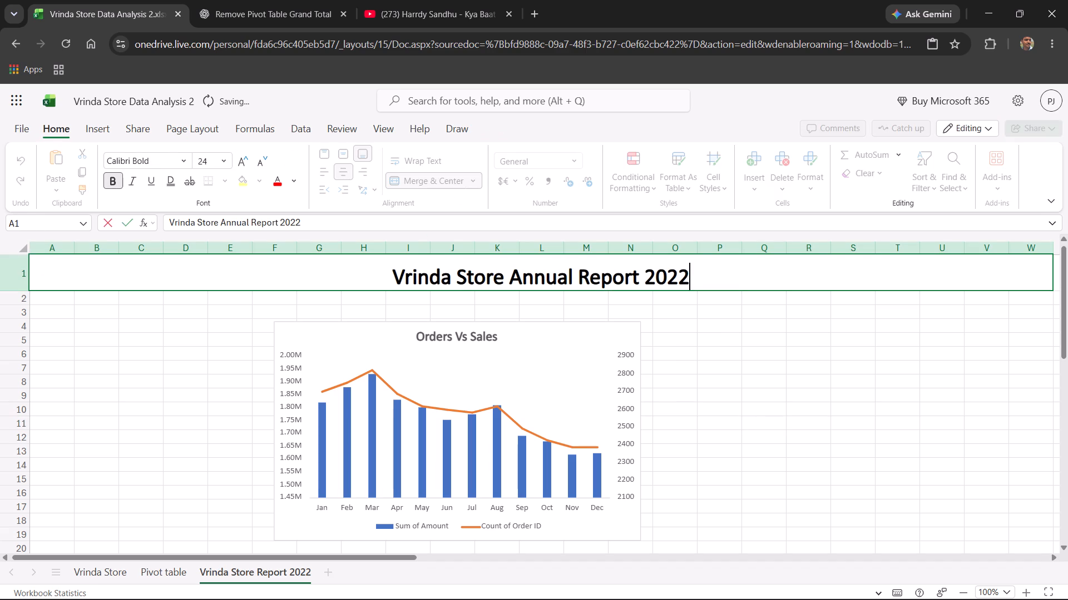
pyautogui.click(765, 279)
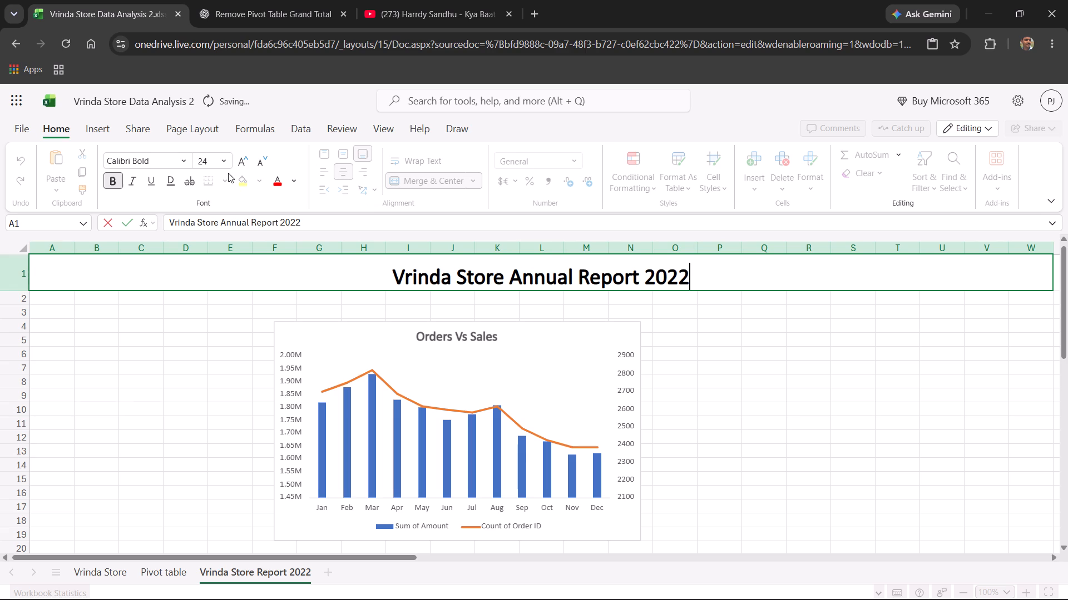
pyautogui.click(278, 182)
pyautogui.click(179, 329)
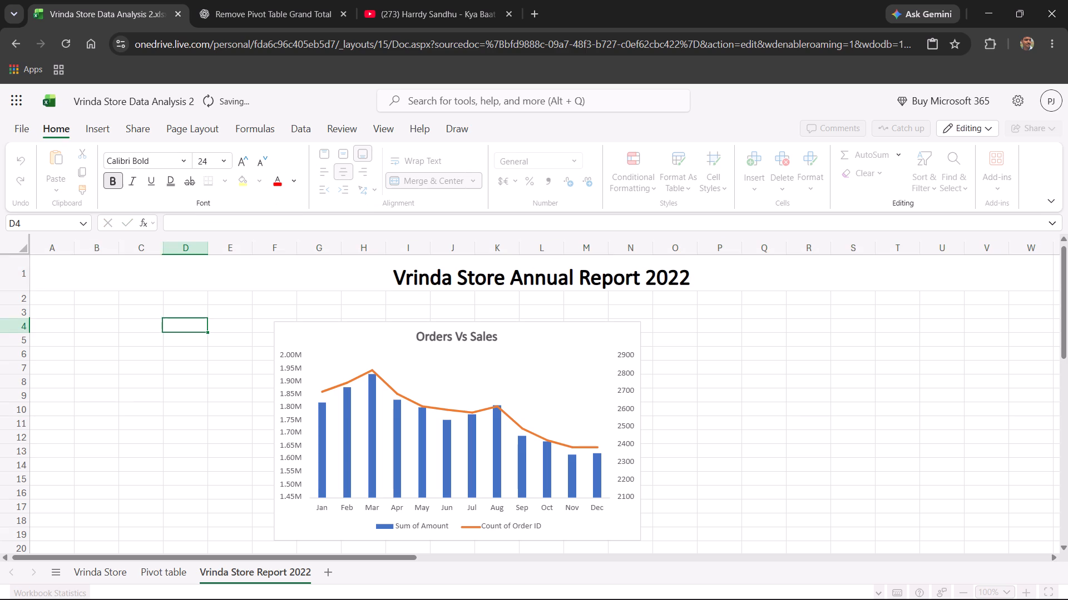
# Fill the merged title cell with the orange theme color.
pyautogui.click(212, 277)
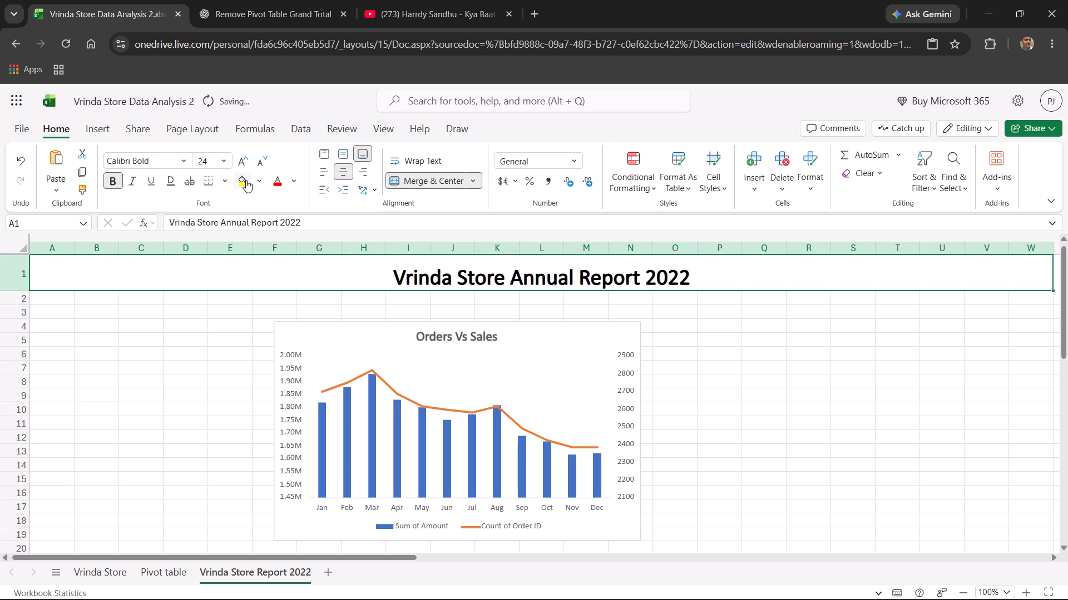
pyautogui.click(246, 180)
pyautogui.click(262, 177)
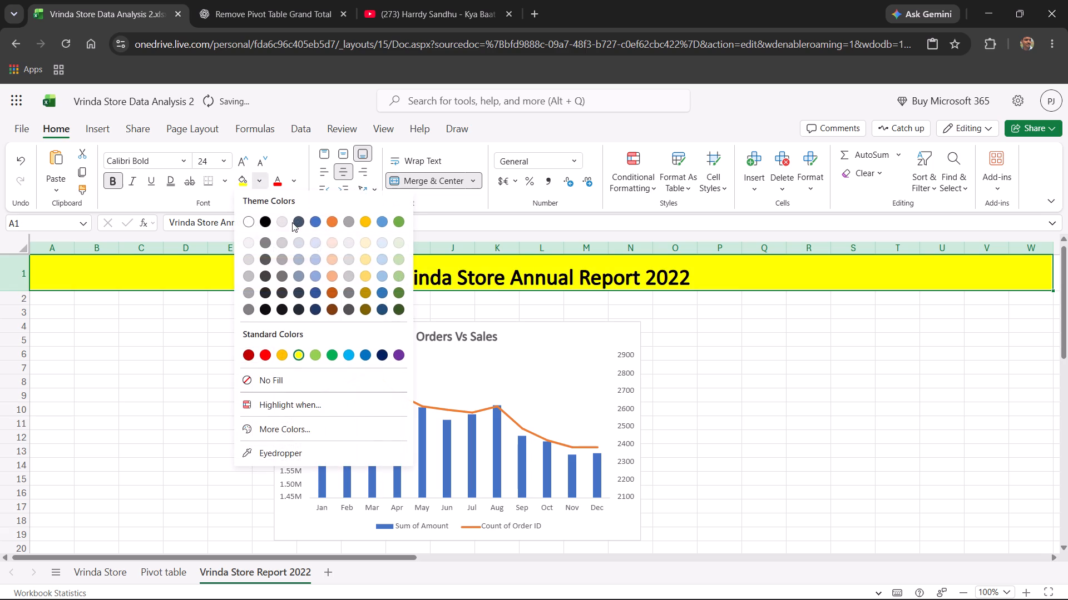
pyautogui.click(330, 219)
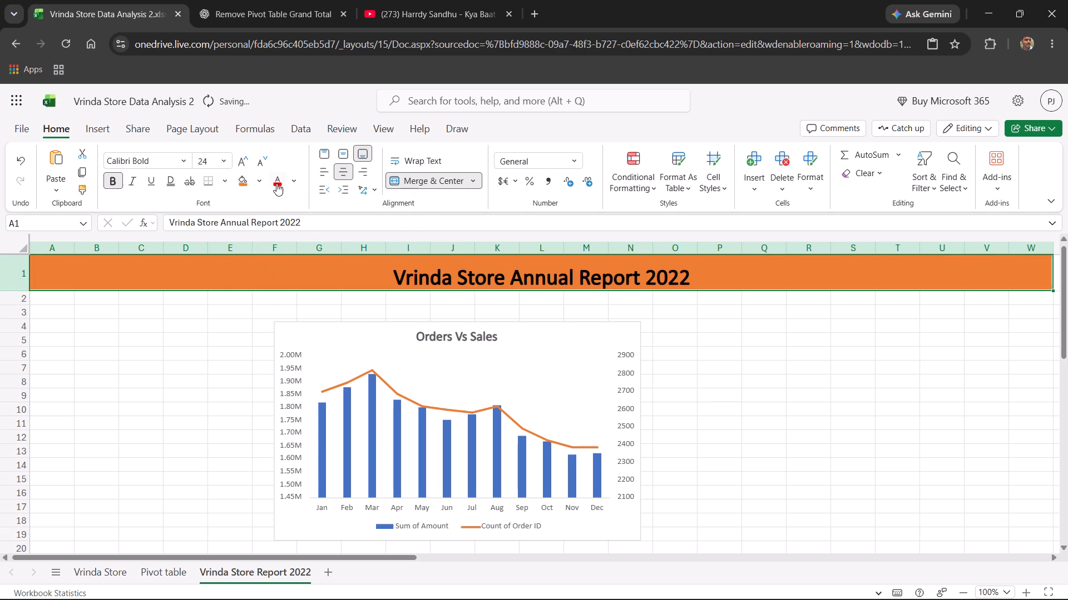
# Set the report title's font color to white.
pyautogui.click(276, 183)
pyautogui.click(276, 183)
pyautogui.click(294, 179)
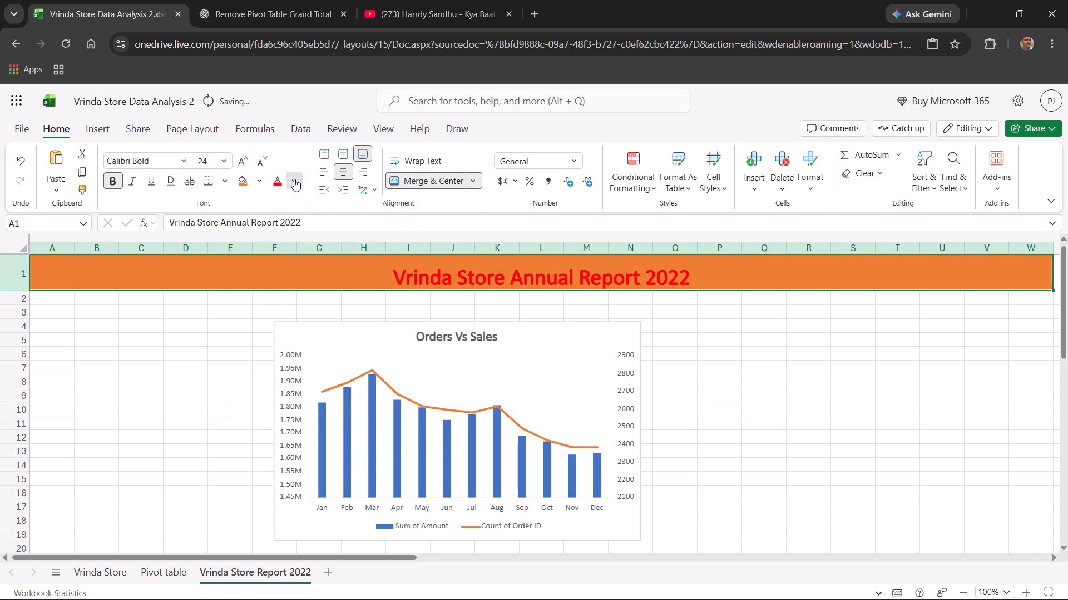
pyautogui.click(290, 182)
pyautogui.click(283, 246)
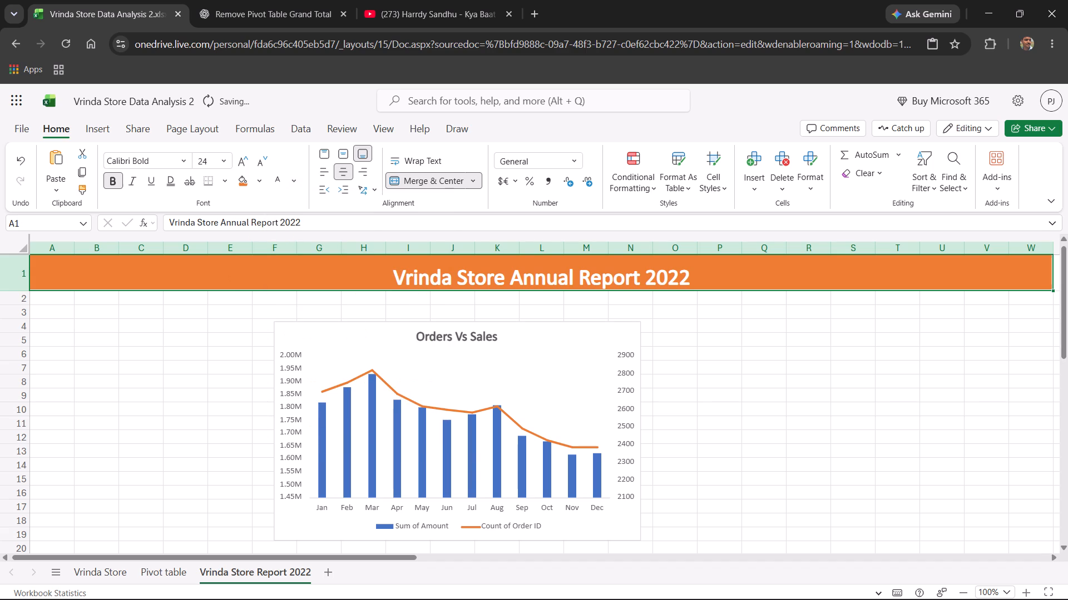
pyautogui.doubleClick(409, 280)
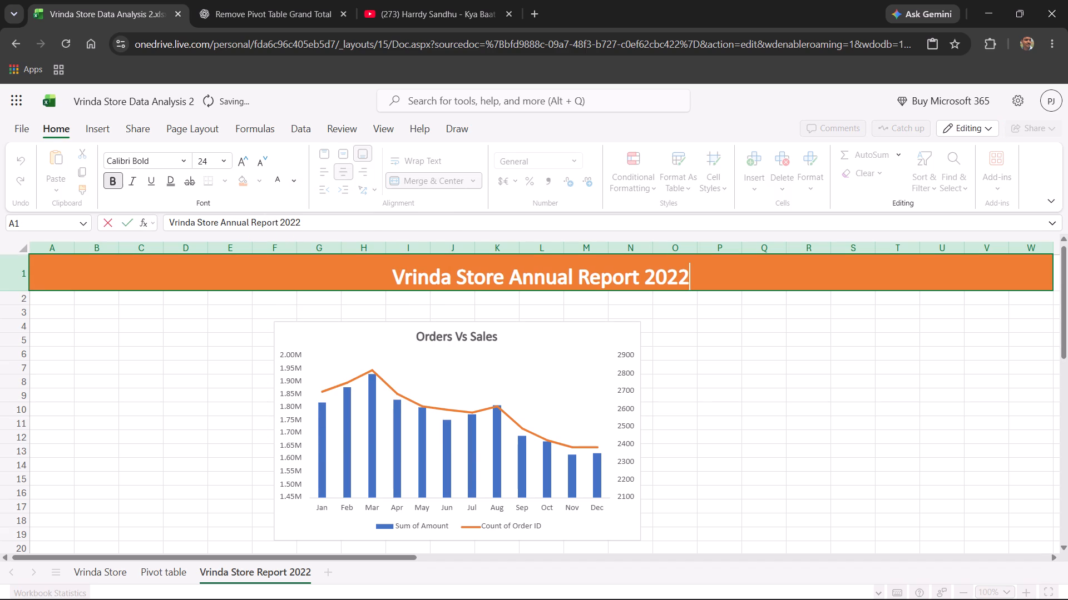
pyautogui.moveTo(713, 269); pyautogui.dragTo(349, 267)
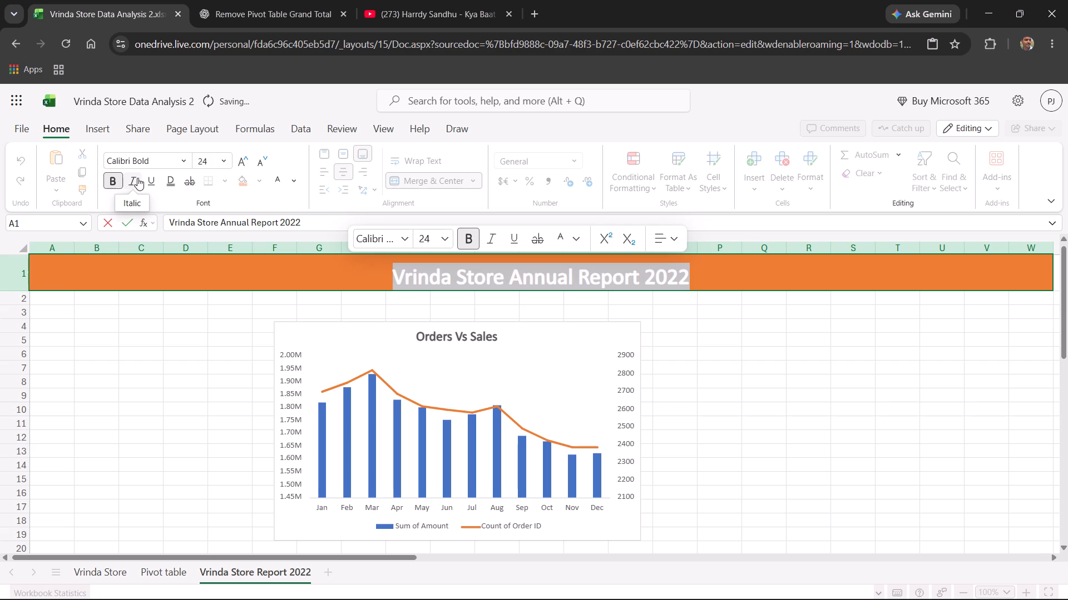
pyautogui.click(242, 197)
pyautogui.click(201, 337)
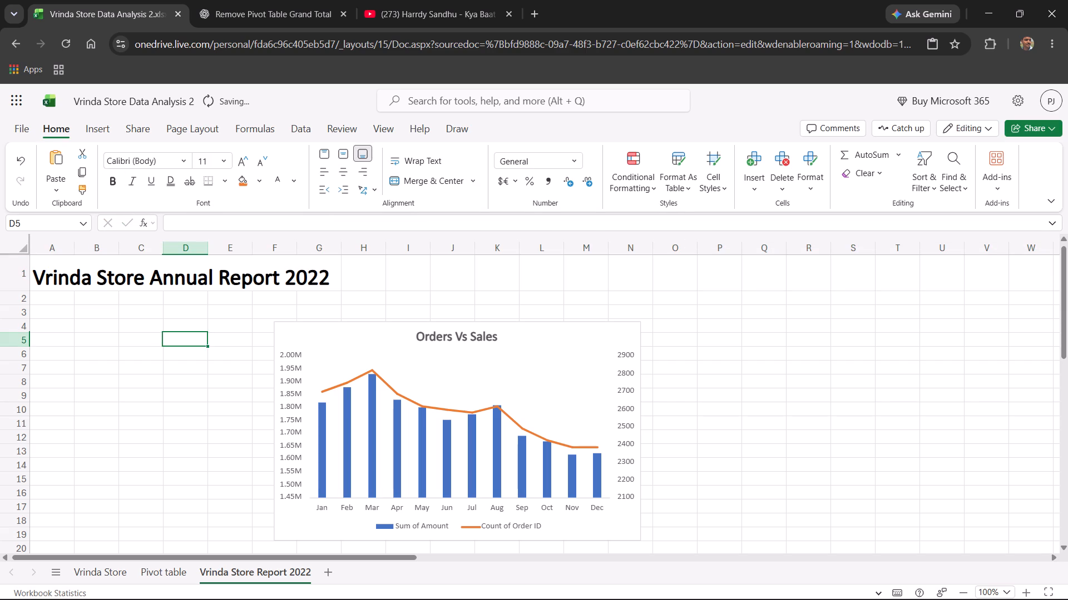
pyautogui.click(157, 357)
# Merge and center the report title across cells A1:W1 again.
pyautogui.moveTo(203, 284); pyautogui.dragTo(426, 278)
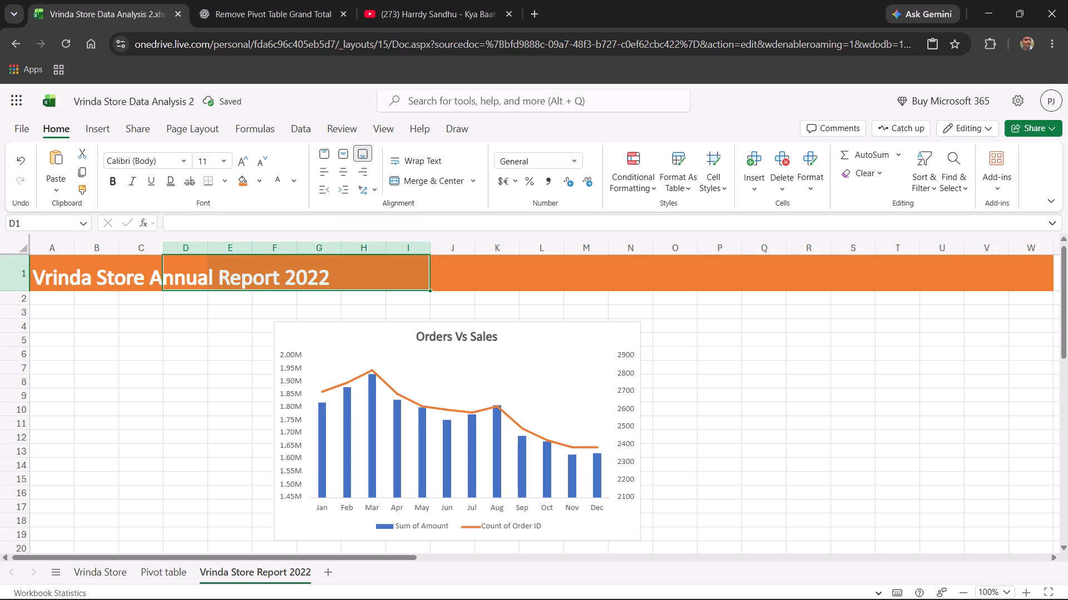
pyautogui.moveTo(426, 278); pyautogui.dragTo(1017, 277)
pyautogui.click(1017, 277)
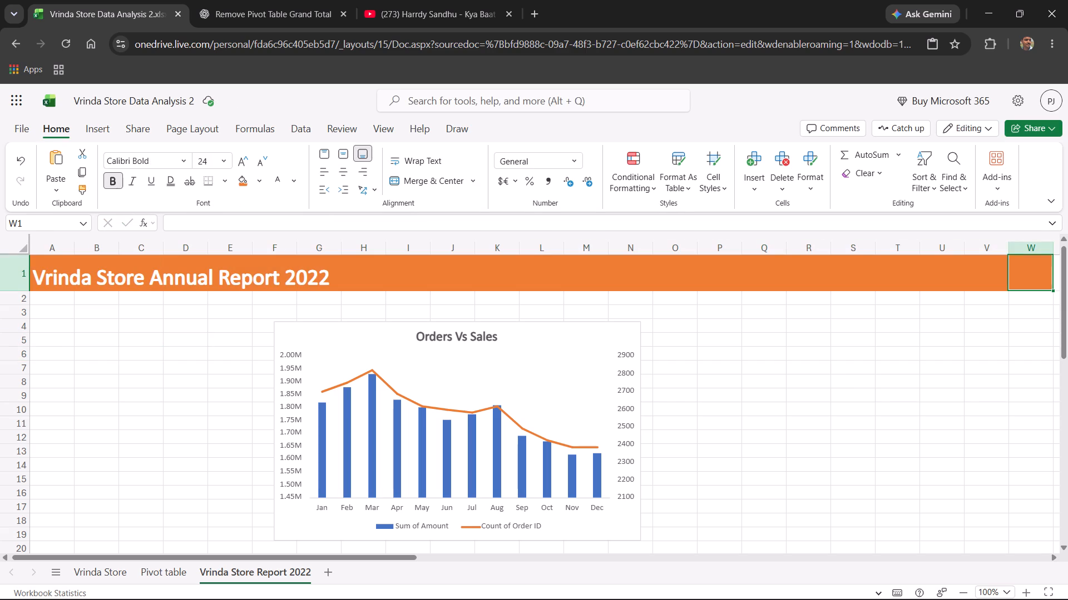
pyautogui.click(867, 332)
pyautogui.click(957, 283)
pyautogui.click(983, 278)
pyautogui.moveTo(1029, 278); pyautogui.dragTo(968, 271)
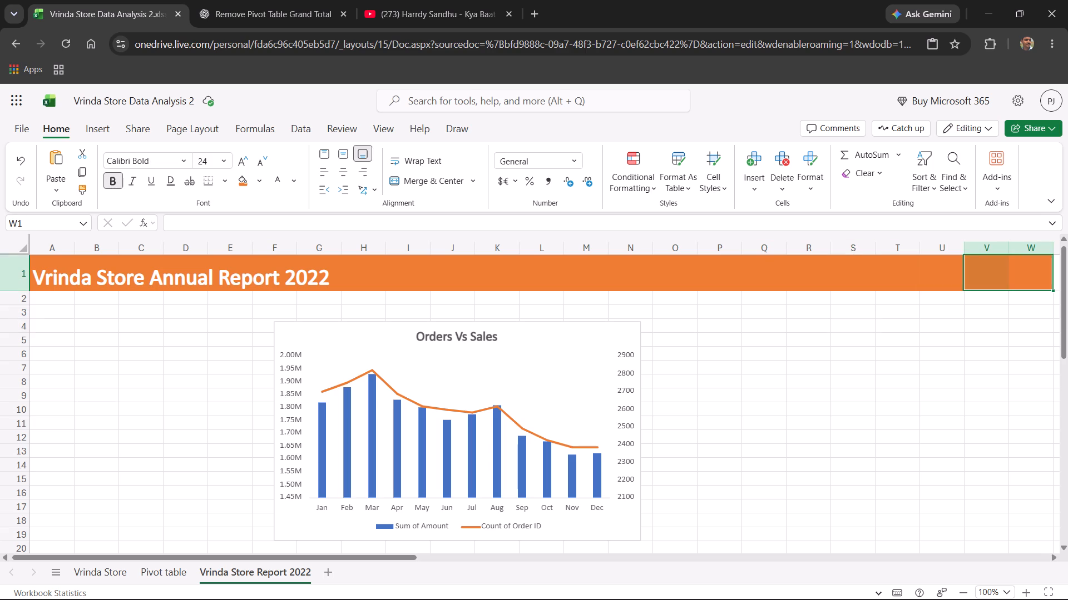
pyautogui.moveTo(968, 271); pyautogui.dragTo(160, 273)
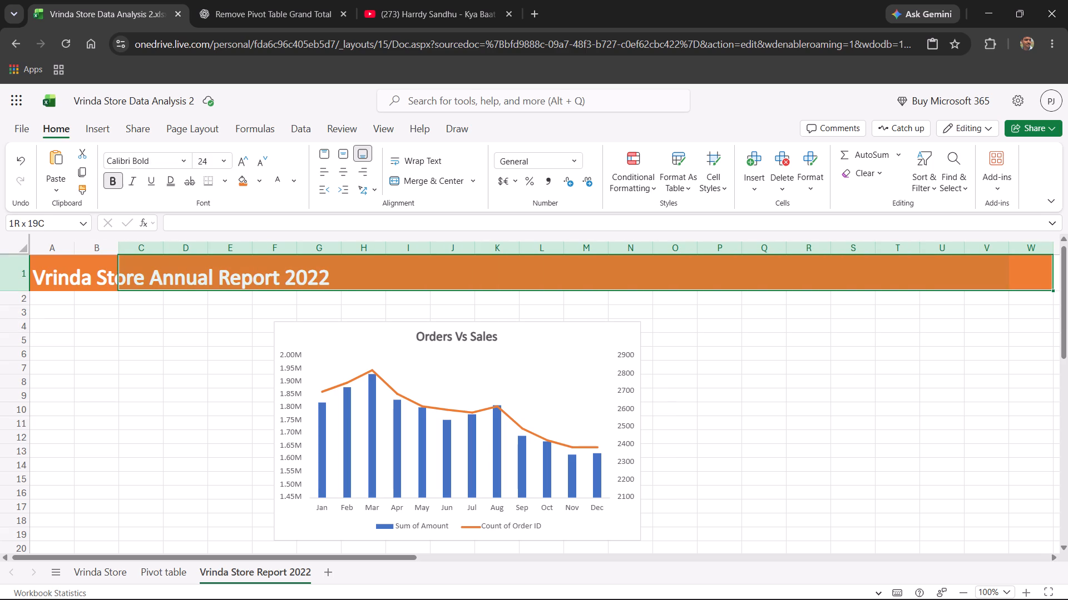
pyautogui.moveTo(160, 273); pyautogui.dragTo(51, 273)
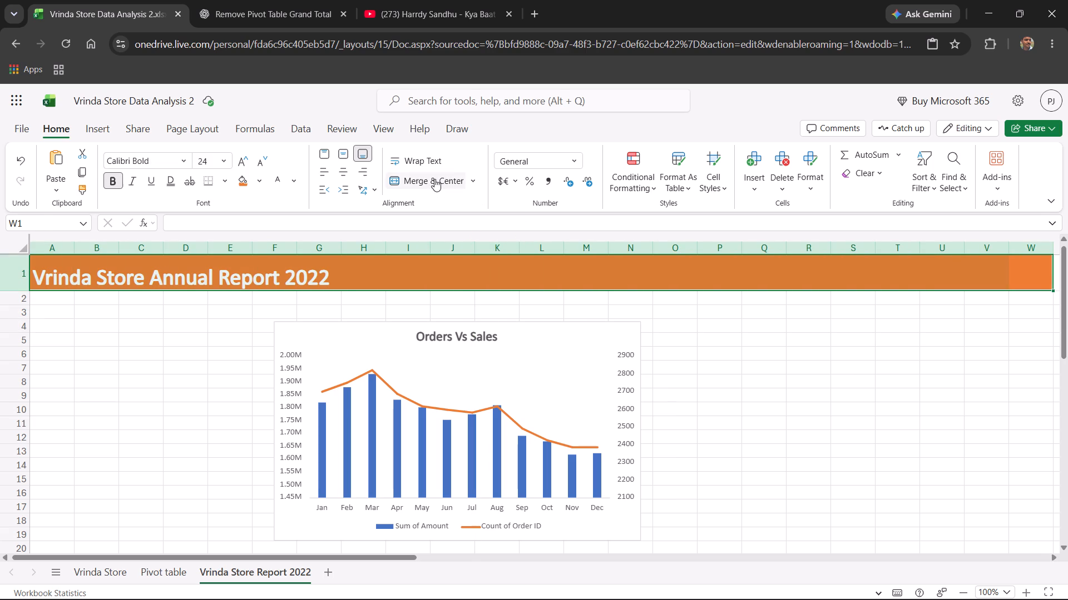
pyautogui.click(434, 179)
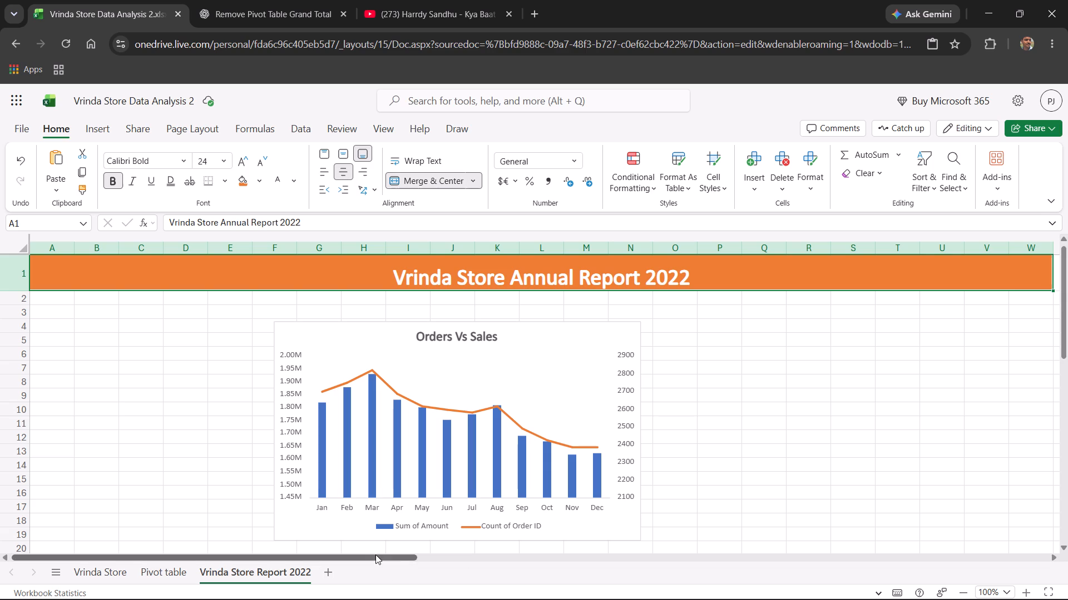
pyautogui.click(1006, 283)
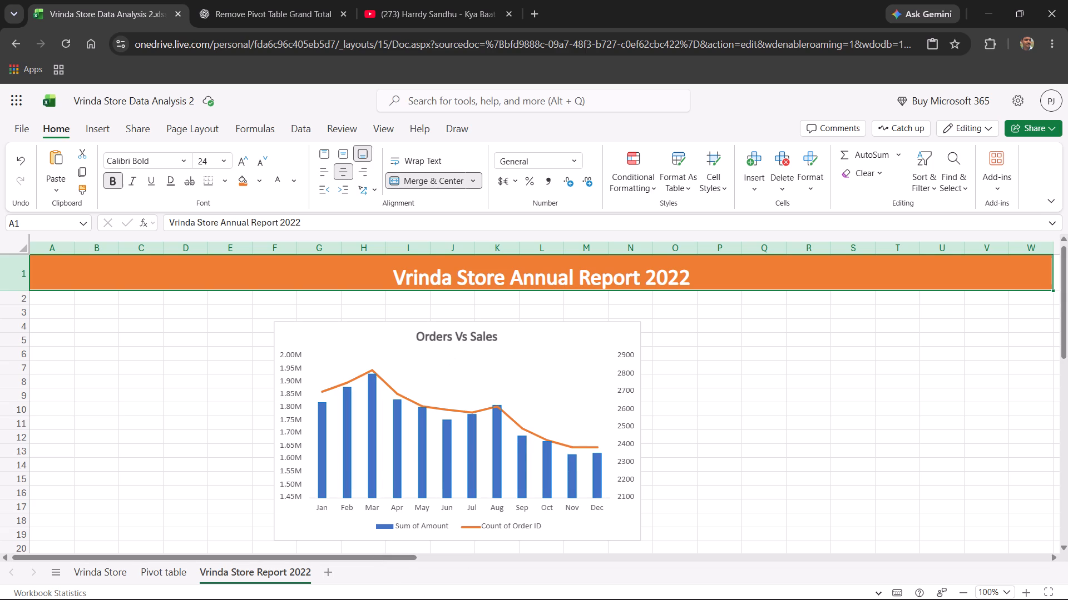
pyautogui.click(973, 376)
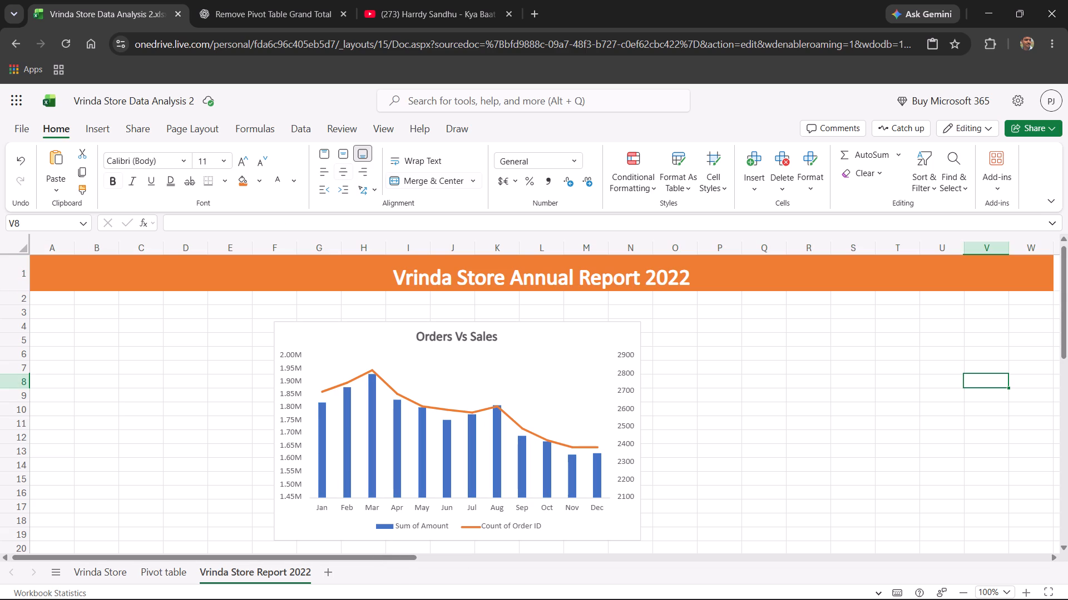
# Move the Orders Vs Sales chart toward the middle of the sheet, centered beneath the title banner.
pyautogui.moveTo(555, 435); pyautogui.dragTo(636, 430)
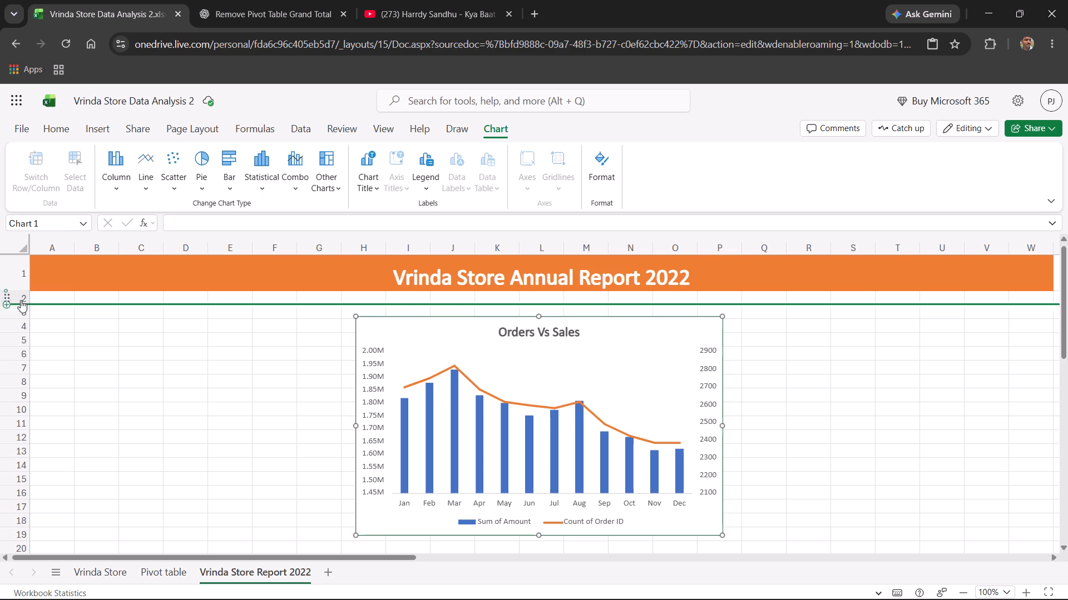
# Reduce the height of row 1 so the title banner is slightly slimmer.
pyautogui.moveTo(18, 291); pyautogui.dragTo(20, 283)
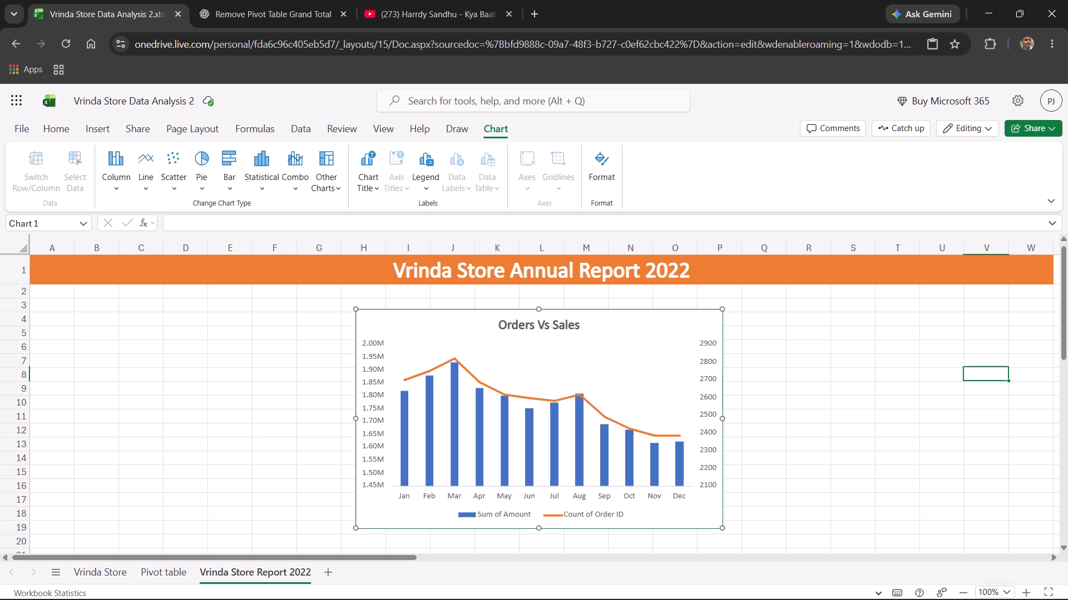
# Shrink the Orders Vs Sales chart and place it beneath the title, covering about cells F4 to M18.
pyautogui.moveTo(508, 355); pyautogui.dragTo(515, 363)
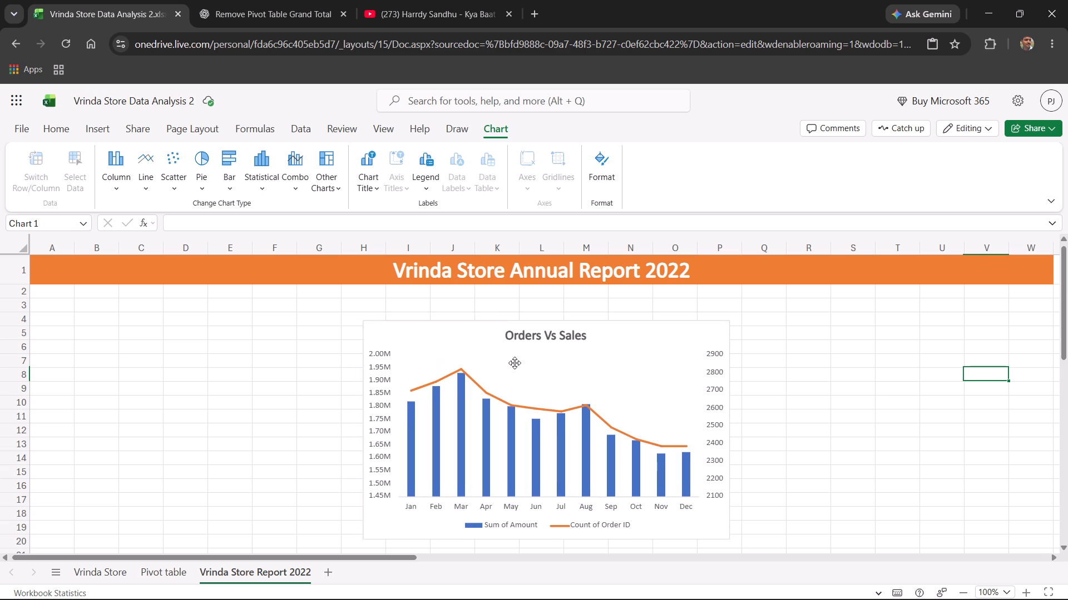
pyautogui.moveTo(515, 363); pyautogui.dragTo(513, 354)
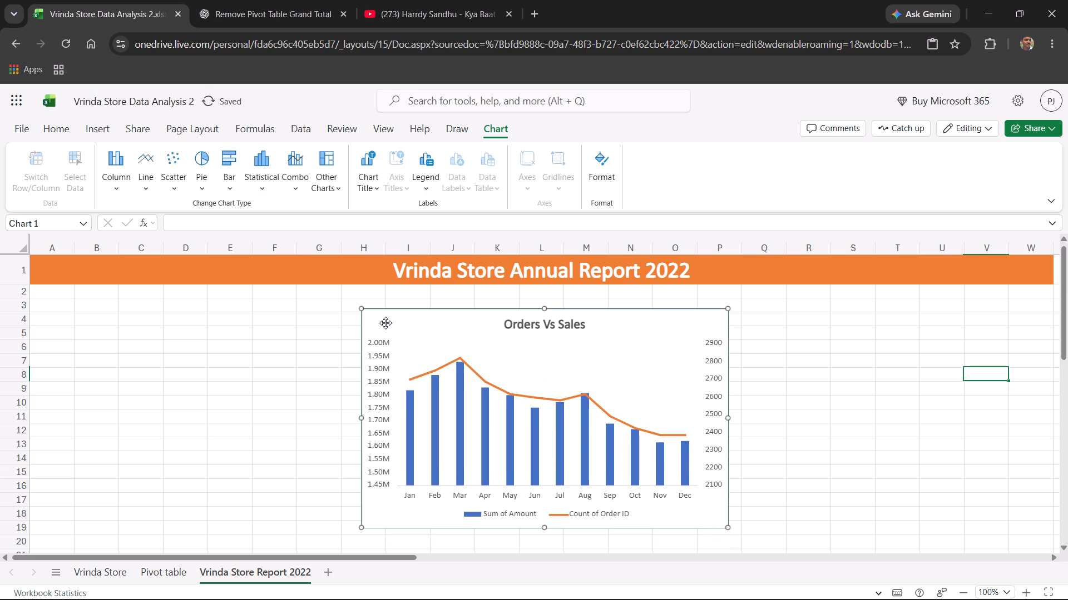
pyautogui.moveTo(362, 310); pyautogui.dragTo(389, 327)
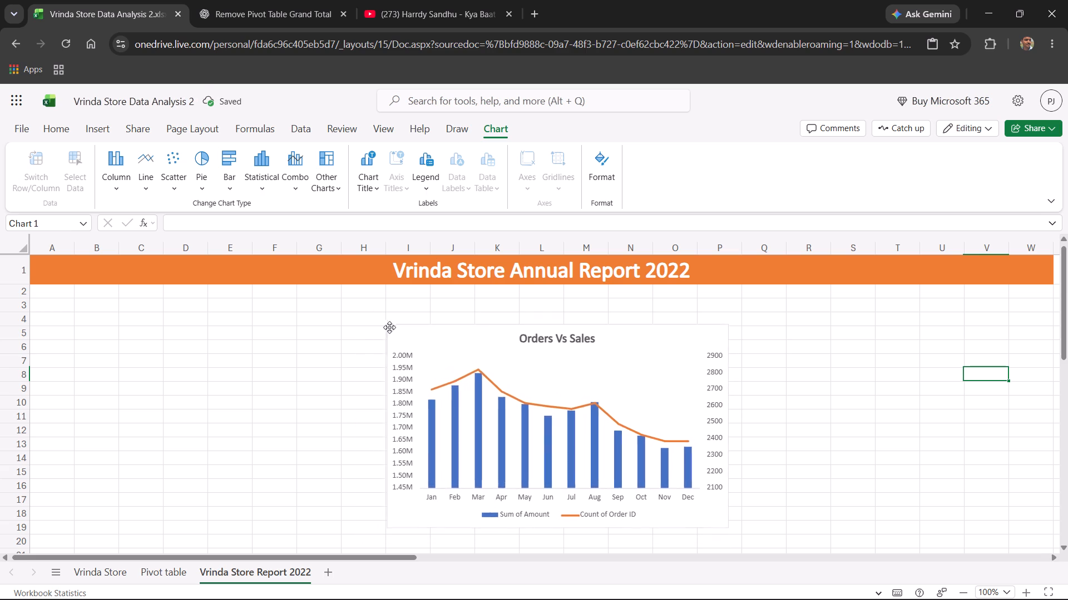
pyautogui.moveTo(389, 327); pyautogui.dragTo(407, 342)
pyautogui.moveTo(487, 376); pyautogui.dragTo(354, 357)
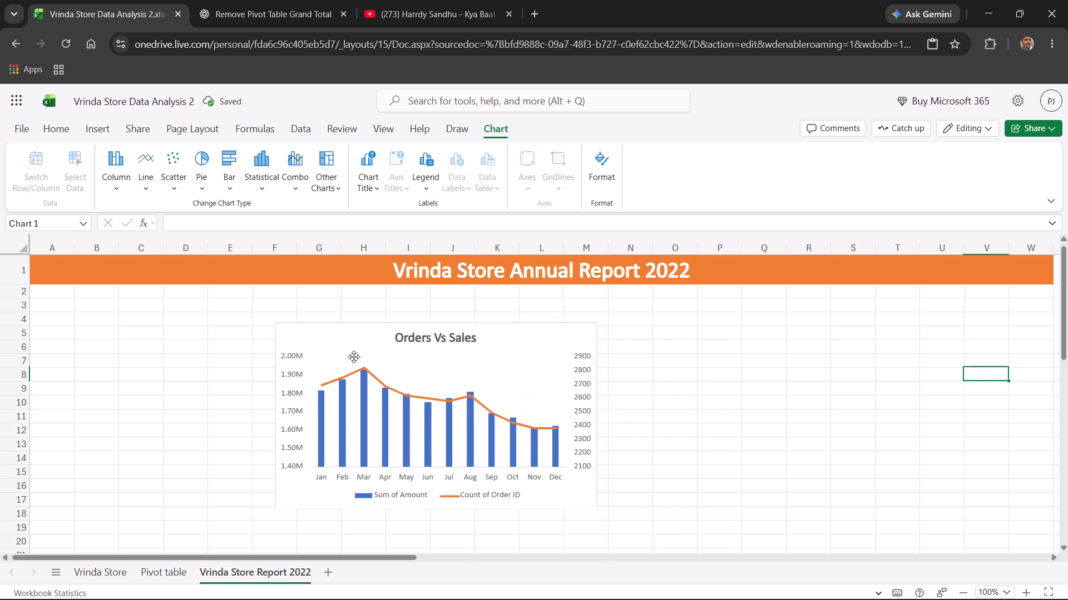
pyautogui.moveTo(354, 357); pyautogui.dragTo(336, 357)
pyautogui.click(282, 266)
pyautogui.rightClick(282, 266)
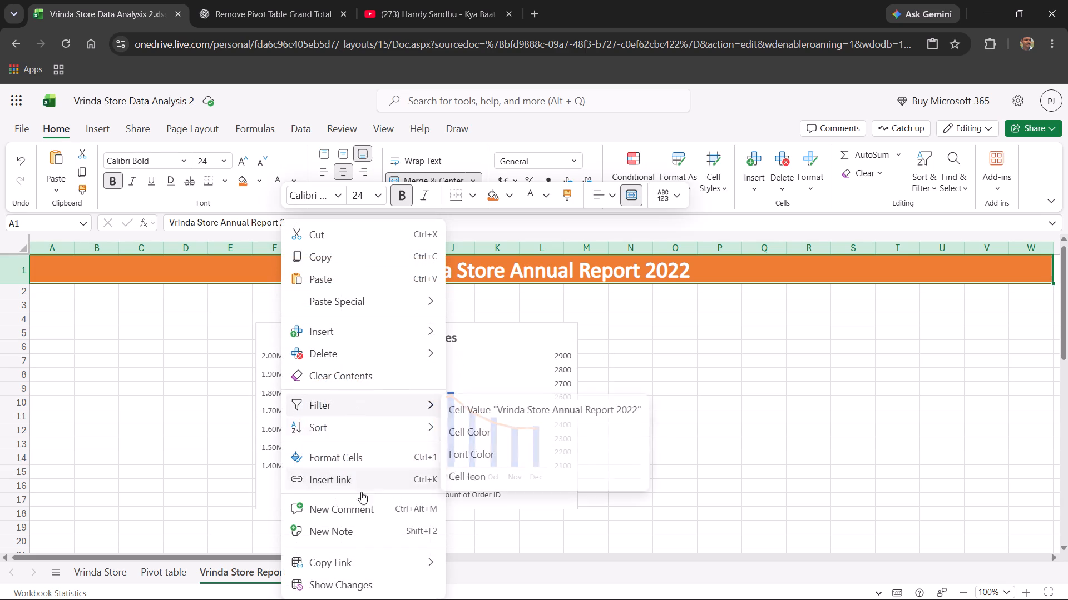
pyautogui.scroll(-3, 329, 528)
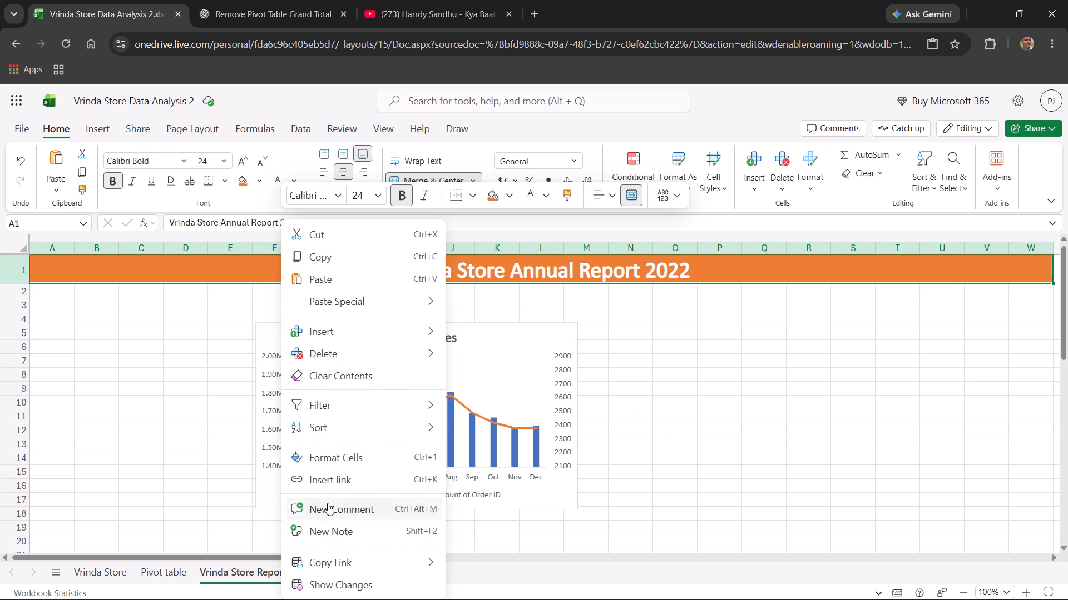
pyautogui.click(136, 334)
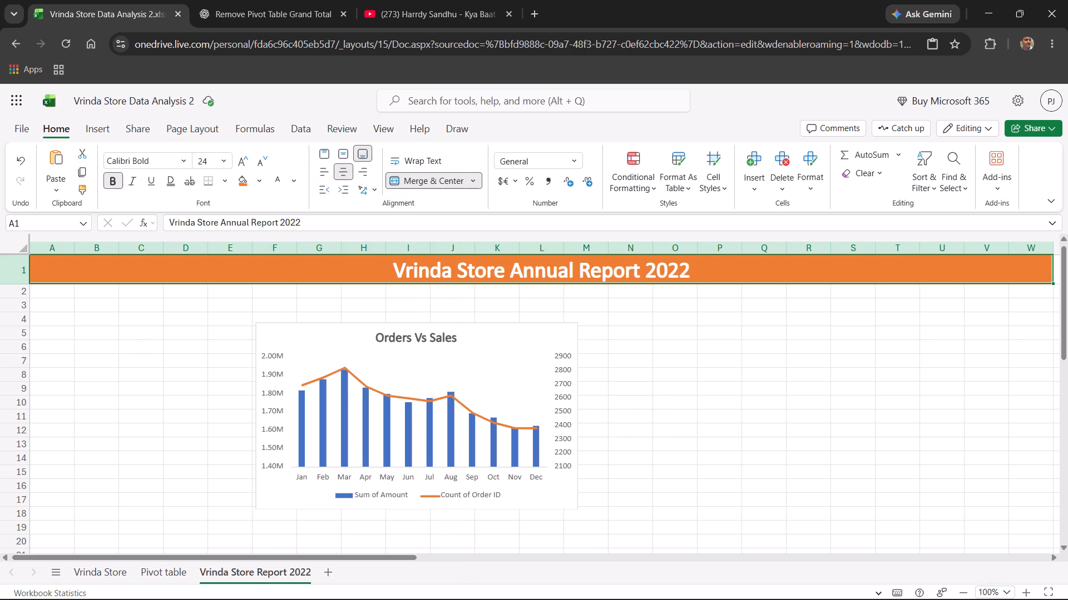
# Apply a thick outside border around the merged title cell.
pyautogui.click(162, 306)
pyautogui.click(155, 283)
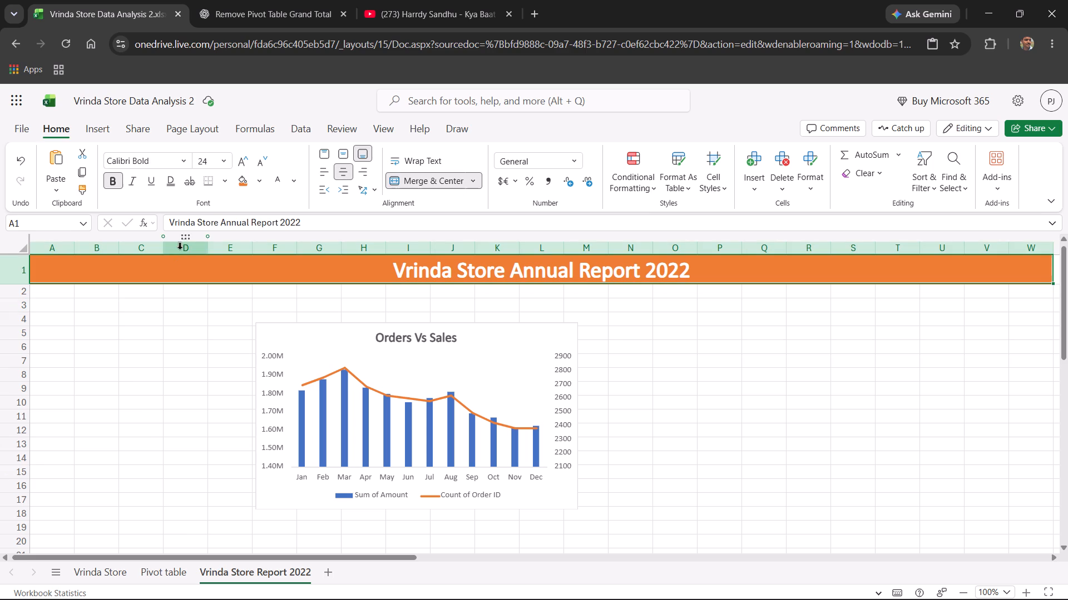
pyautogui.click(224, 179)
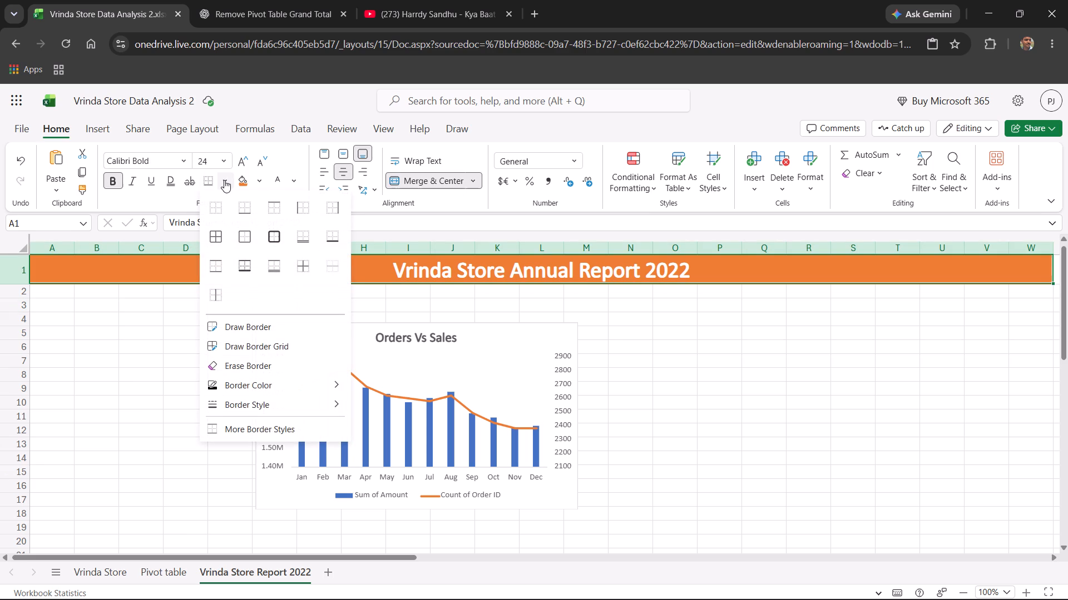
pyautogui.click(280, 239)
pyautogui.click(171, 333)
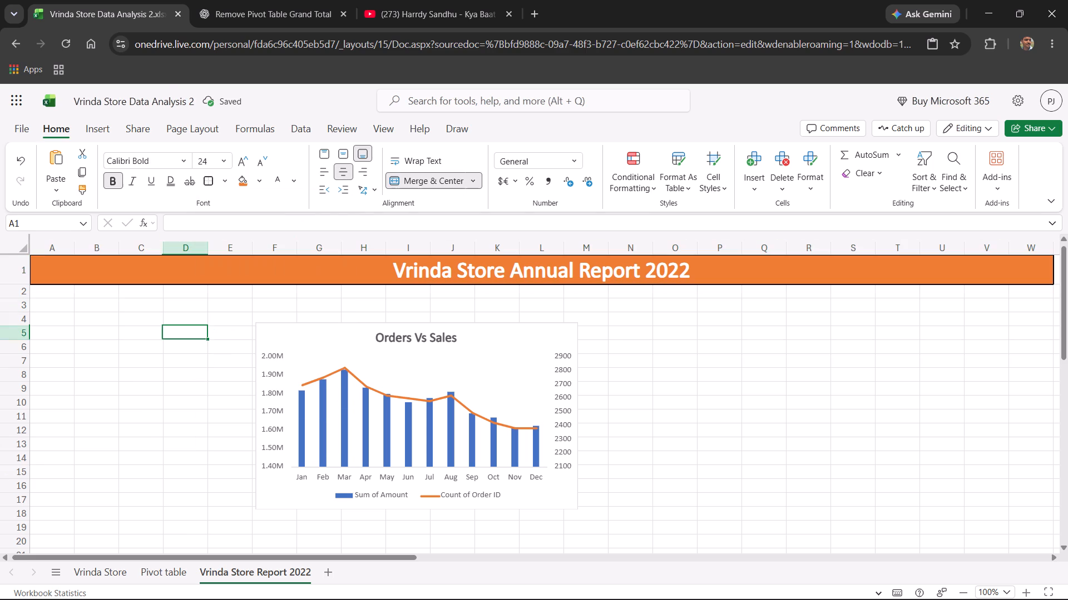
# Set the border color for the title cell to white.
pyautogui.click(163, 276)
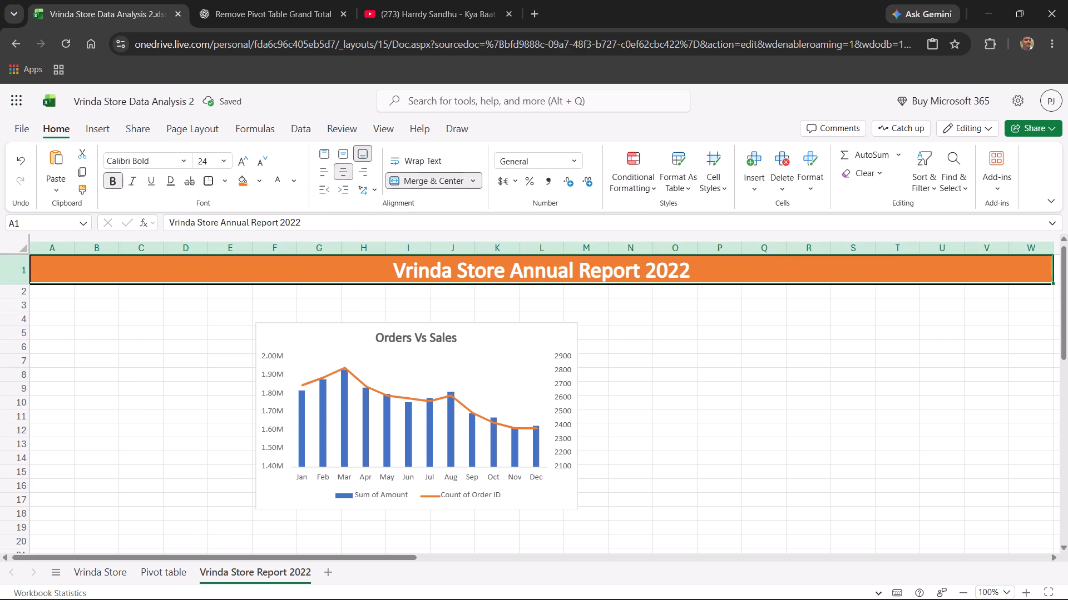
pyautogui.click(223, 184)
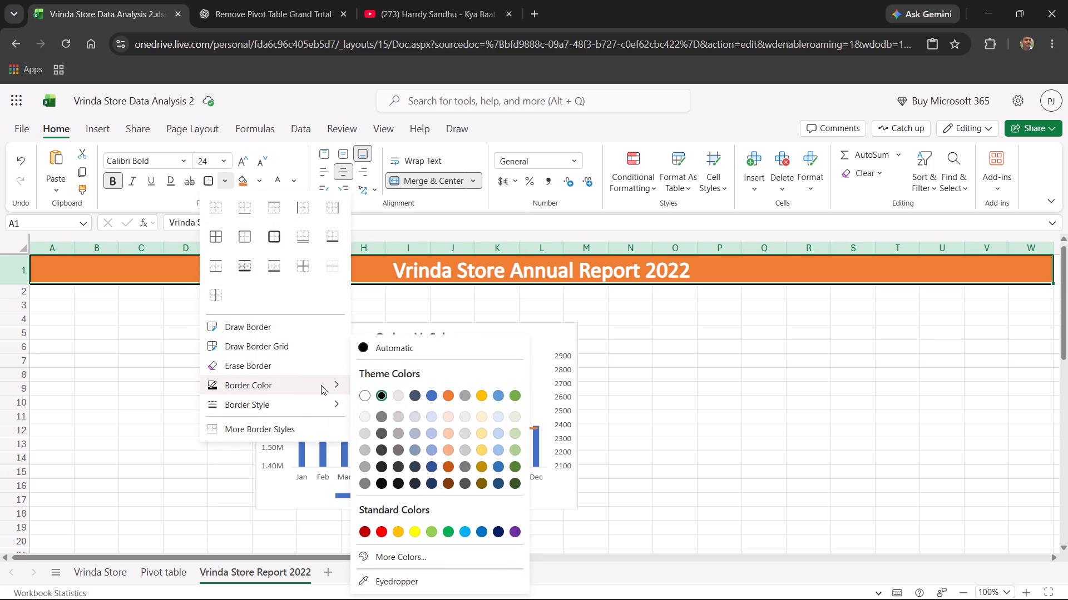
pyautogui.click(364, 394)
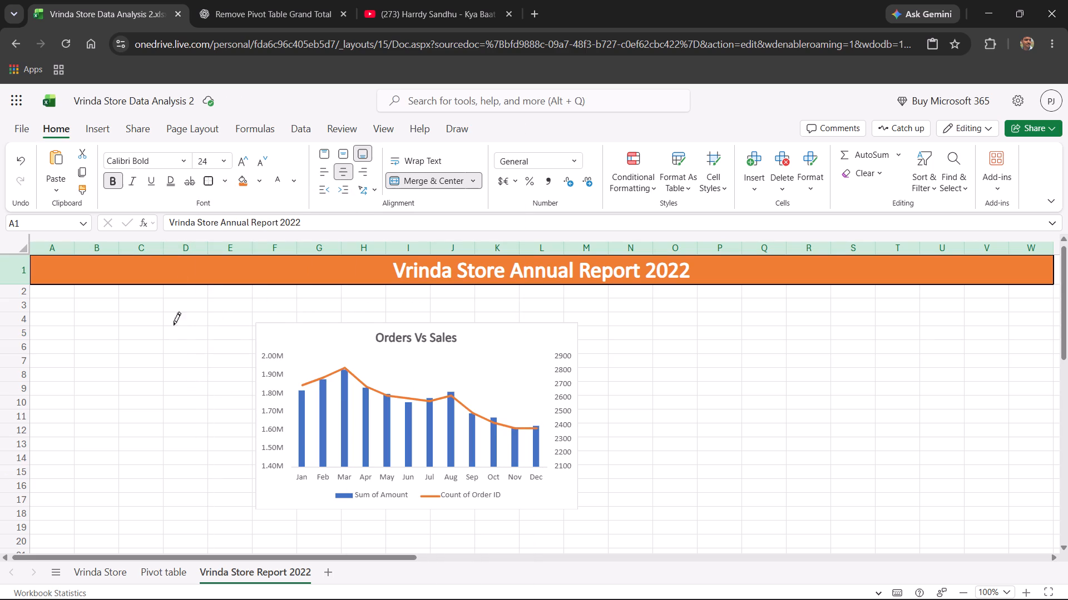
# Set the border color to the blue theme color and apply the outside border to the title cell.
pyautogui.click(220, 181)
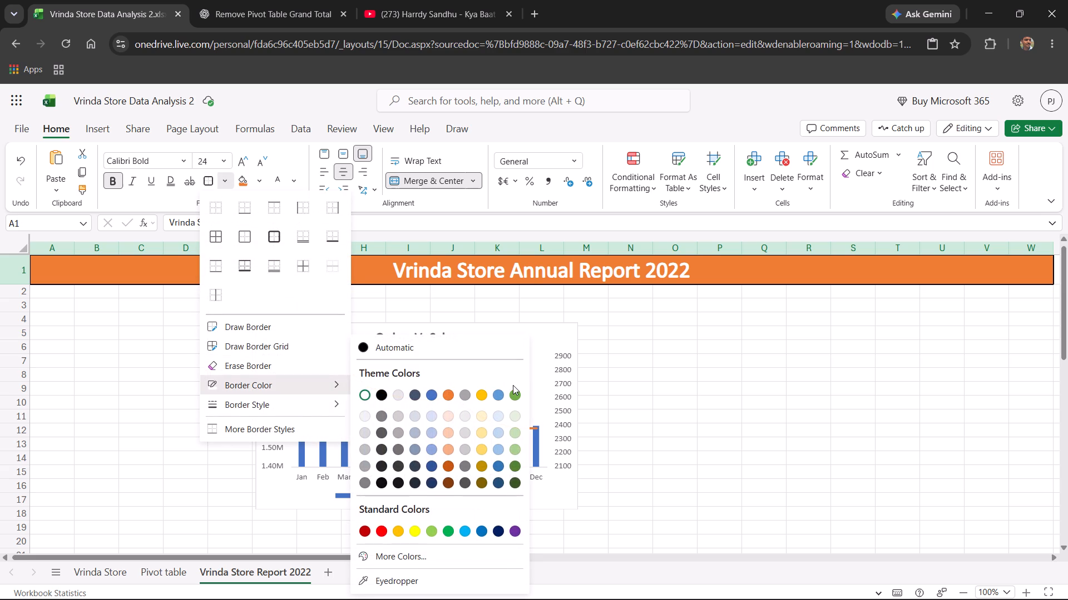
pyautogui.click(430, 396)
pyautogui.click(259, 333)
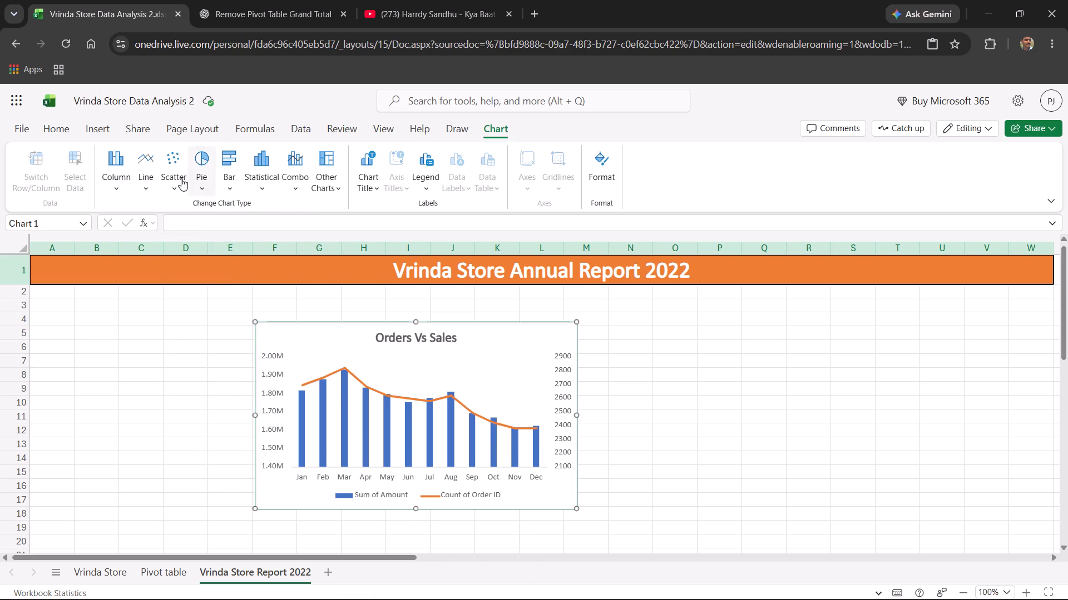
pyautogui.click(144, 279)
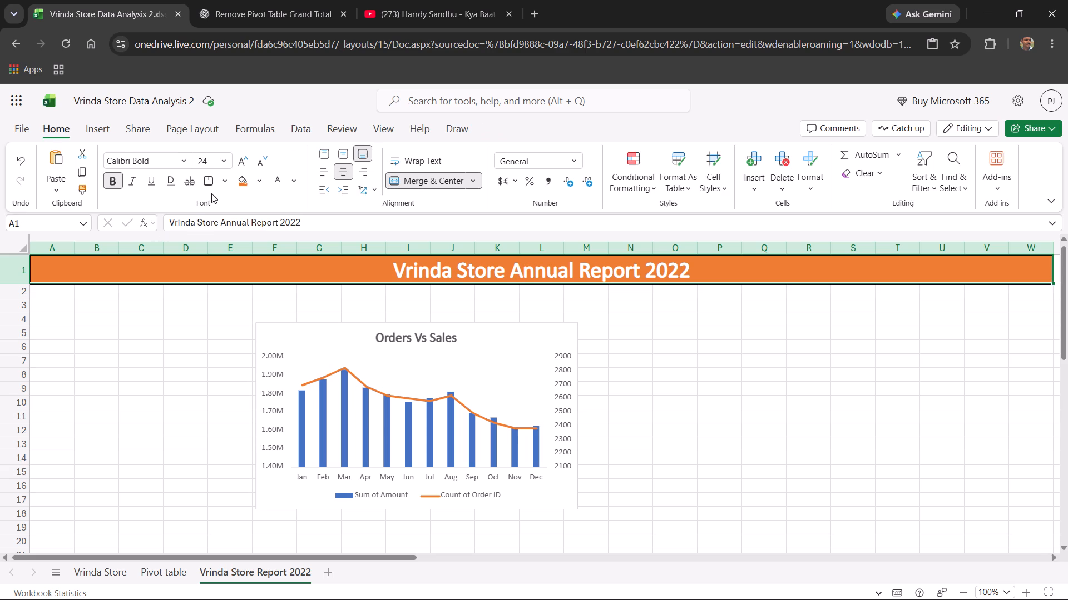
pyautogui.click(254, 182)
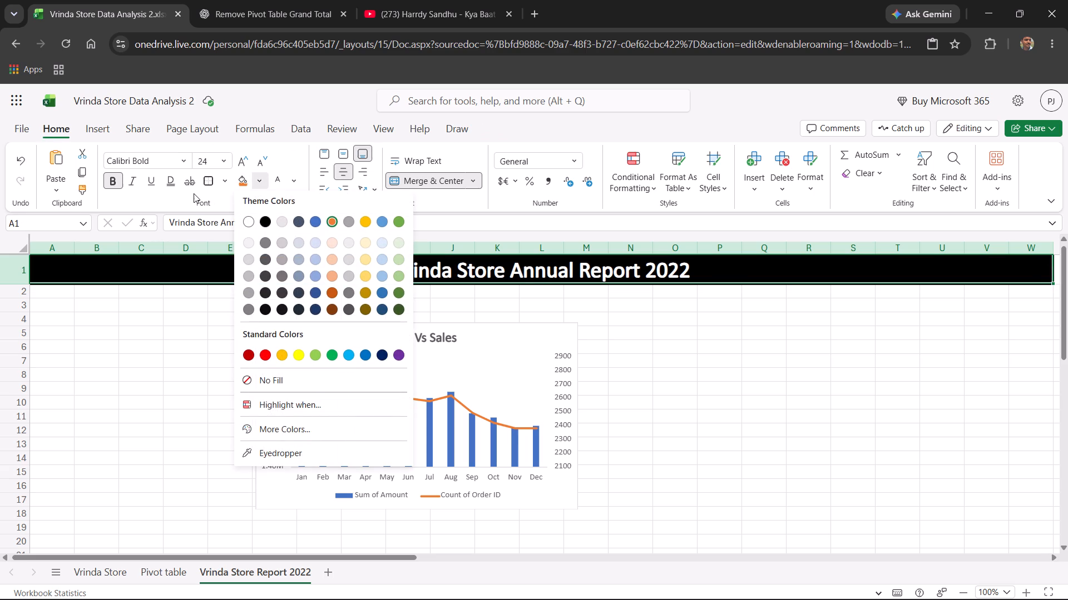
pyautogui.click(206, 185)
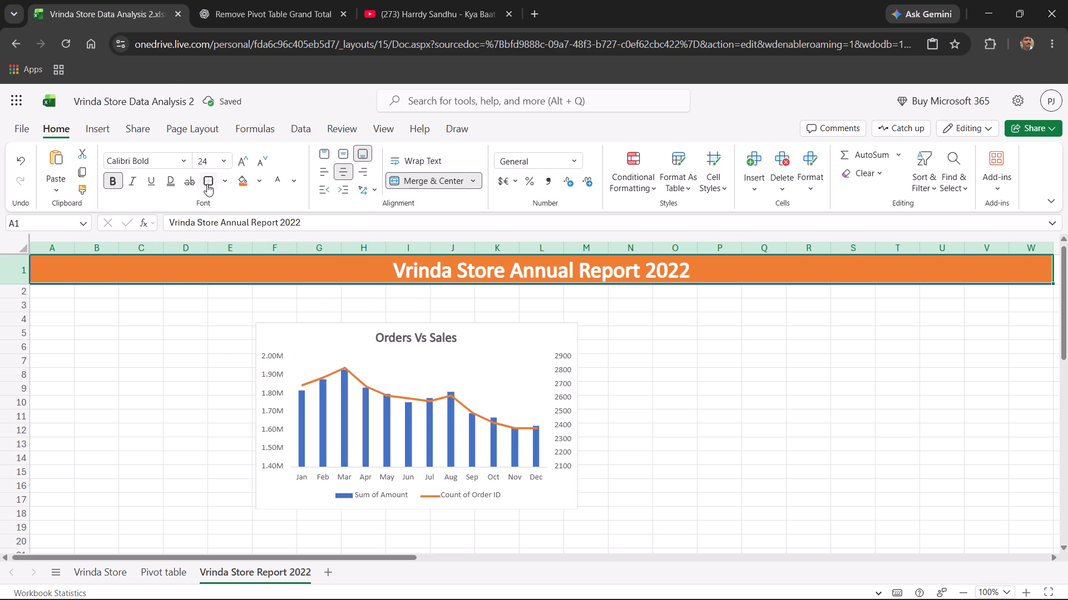
# Choose the thick solid line as the border style for the title cell.
pyautogui.click(228, 184)
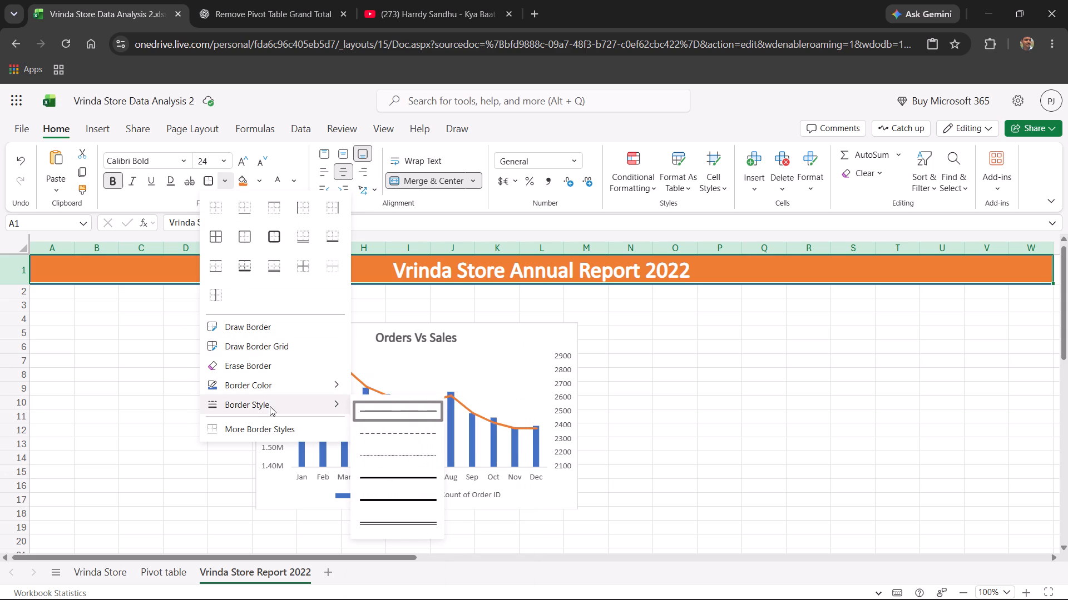
pyautogui.click(384, 499)
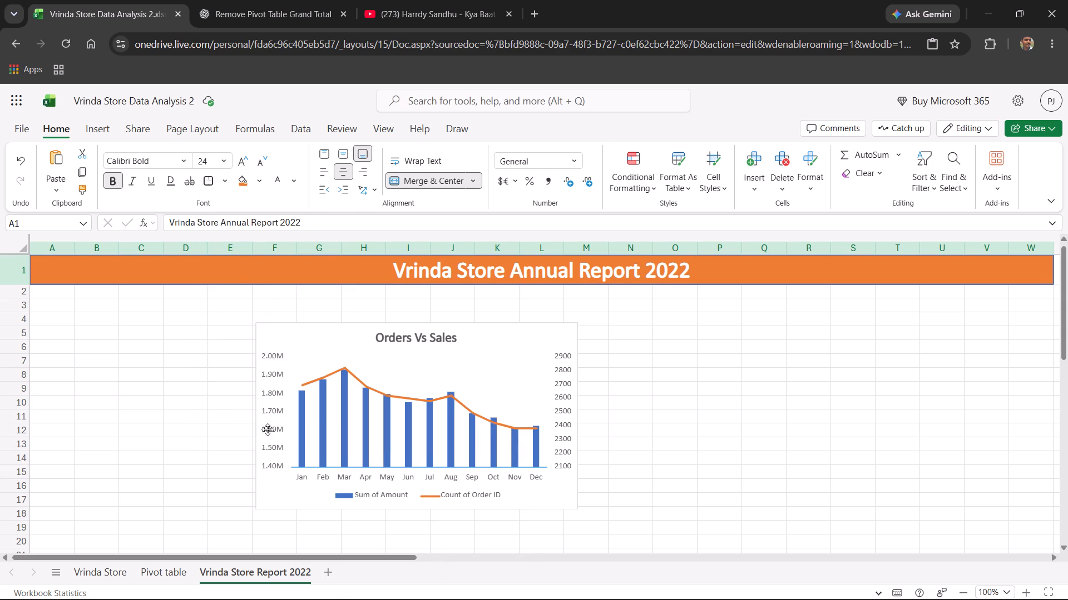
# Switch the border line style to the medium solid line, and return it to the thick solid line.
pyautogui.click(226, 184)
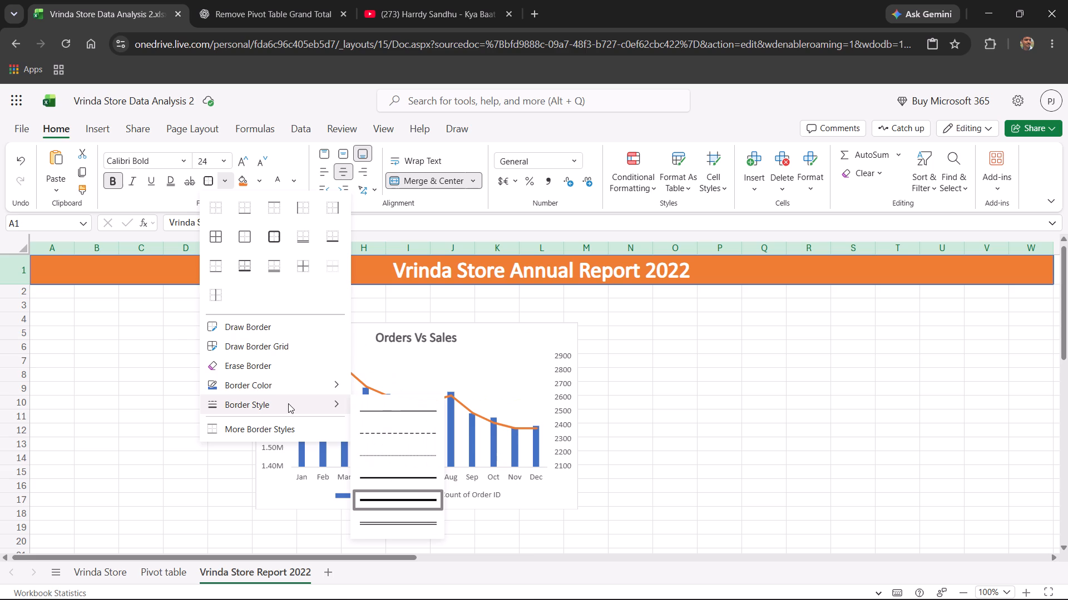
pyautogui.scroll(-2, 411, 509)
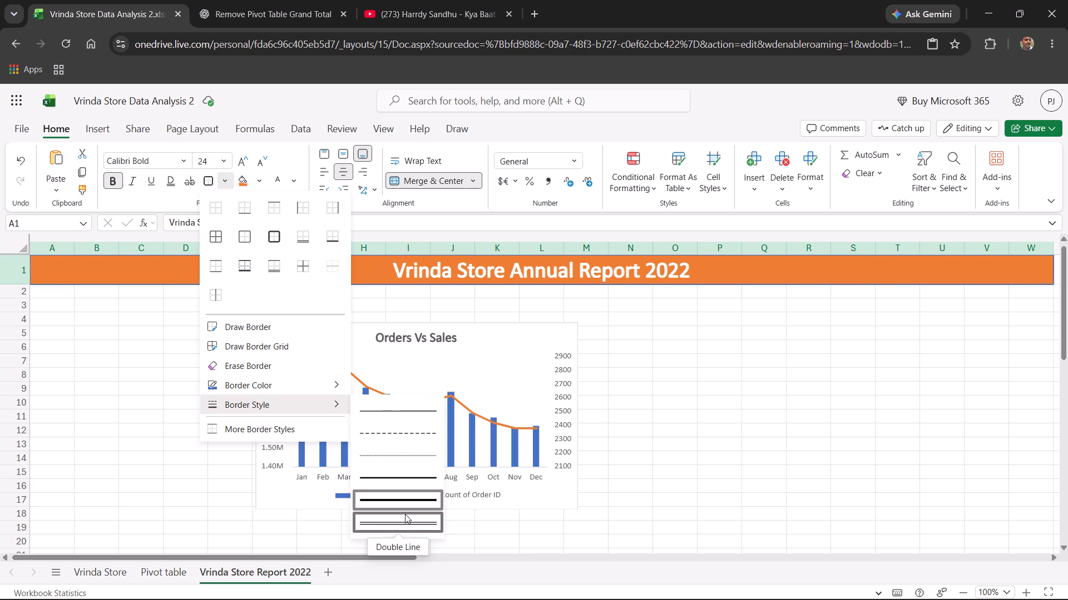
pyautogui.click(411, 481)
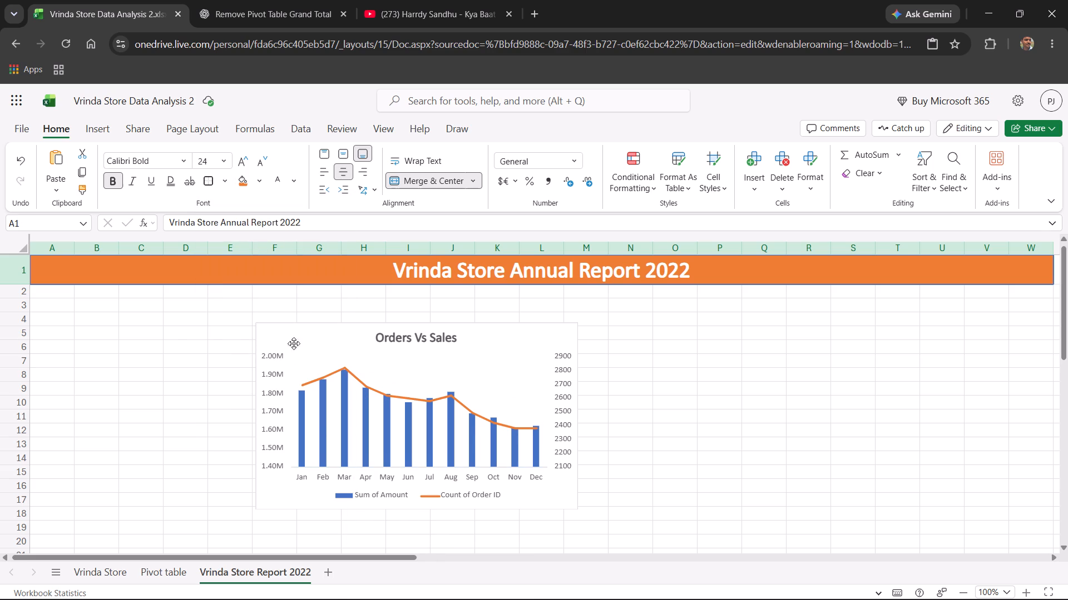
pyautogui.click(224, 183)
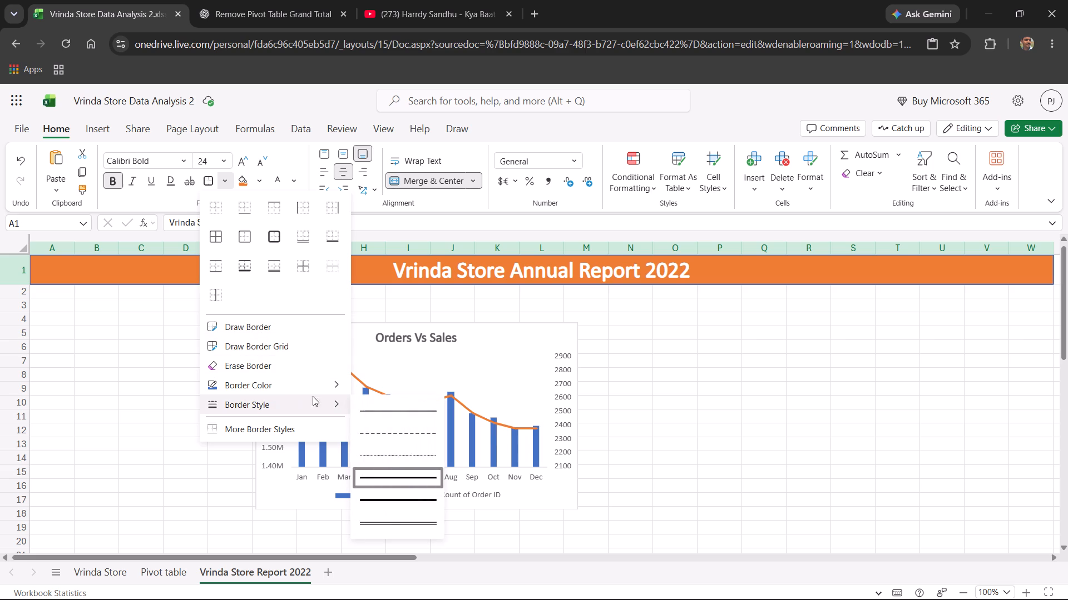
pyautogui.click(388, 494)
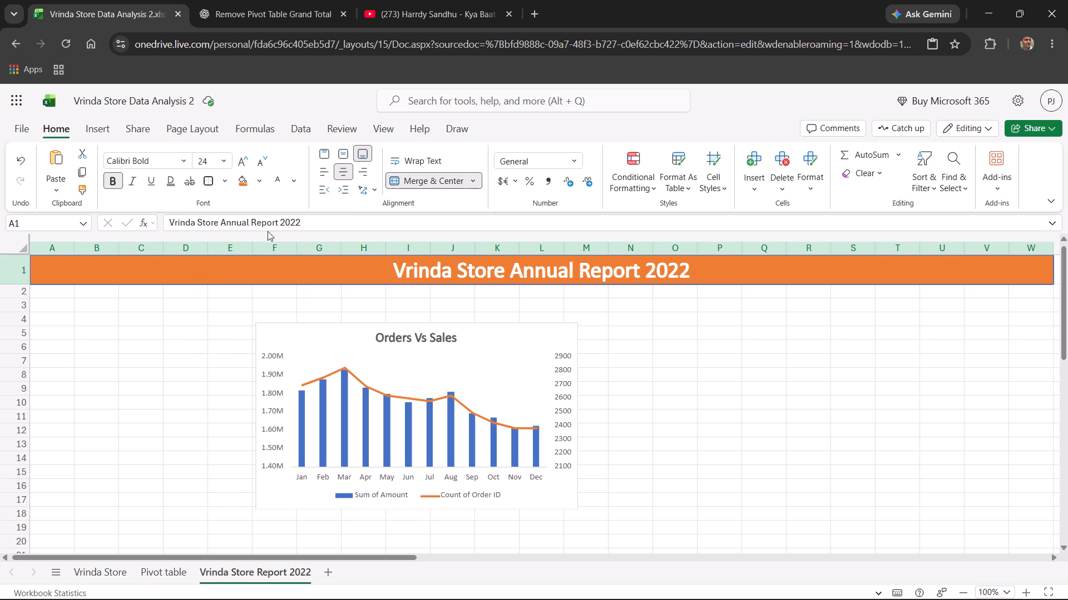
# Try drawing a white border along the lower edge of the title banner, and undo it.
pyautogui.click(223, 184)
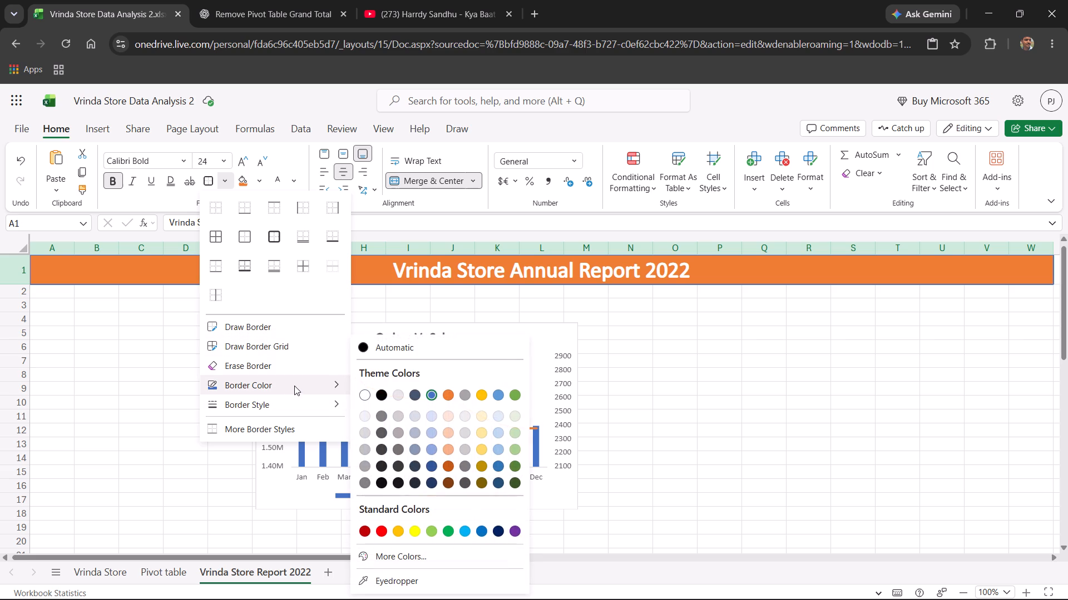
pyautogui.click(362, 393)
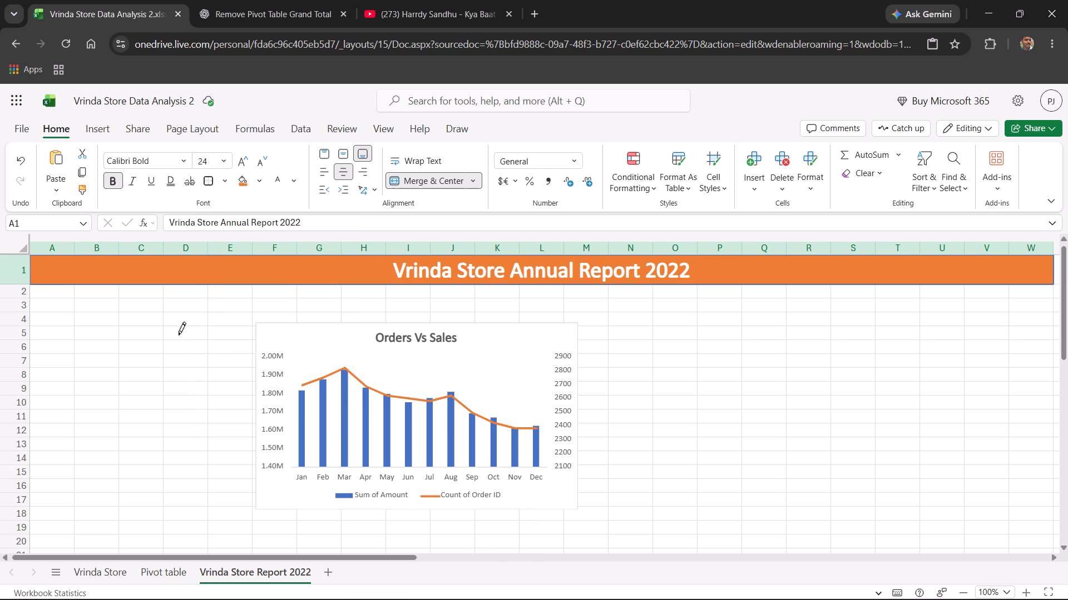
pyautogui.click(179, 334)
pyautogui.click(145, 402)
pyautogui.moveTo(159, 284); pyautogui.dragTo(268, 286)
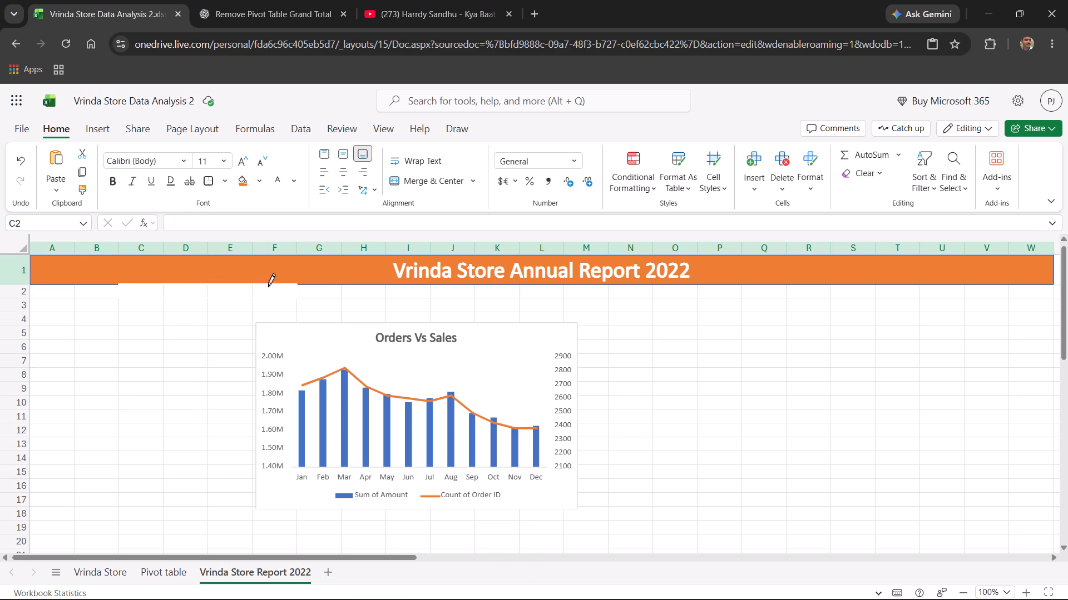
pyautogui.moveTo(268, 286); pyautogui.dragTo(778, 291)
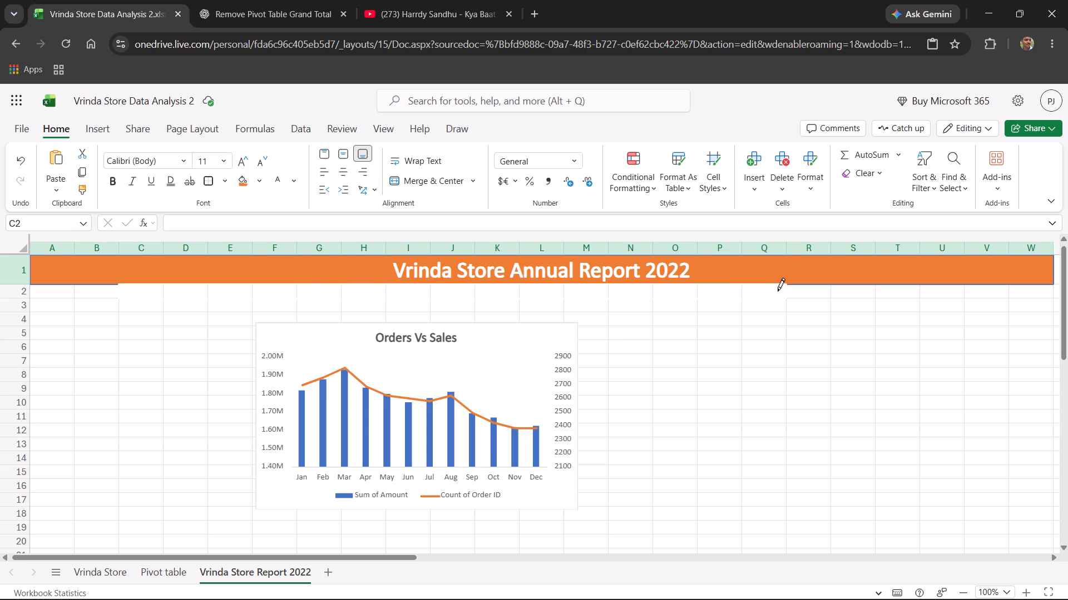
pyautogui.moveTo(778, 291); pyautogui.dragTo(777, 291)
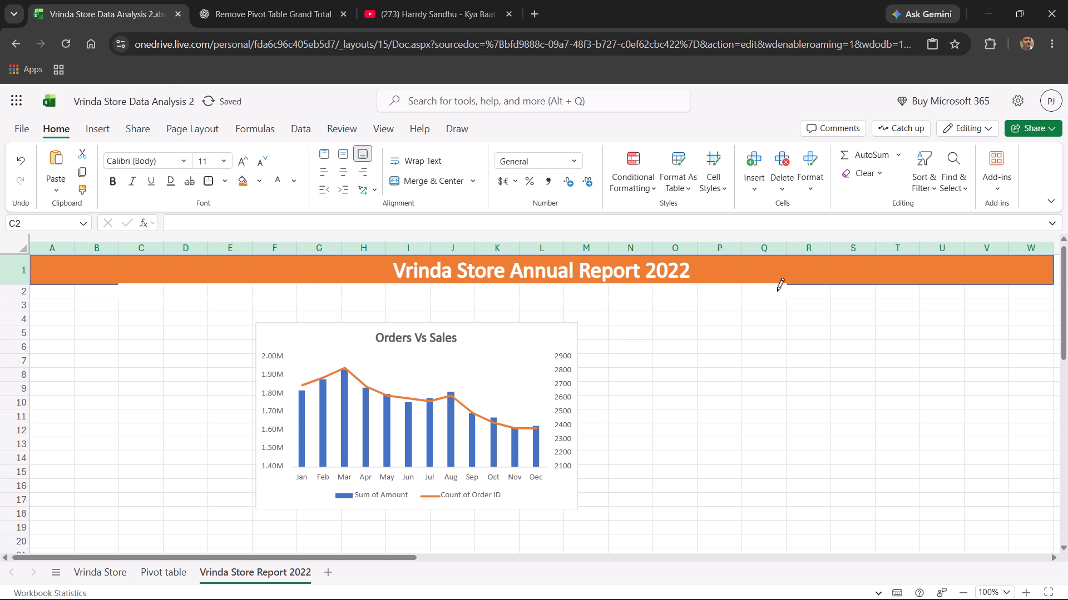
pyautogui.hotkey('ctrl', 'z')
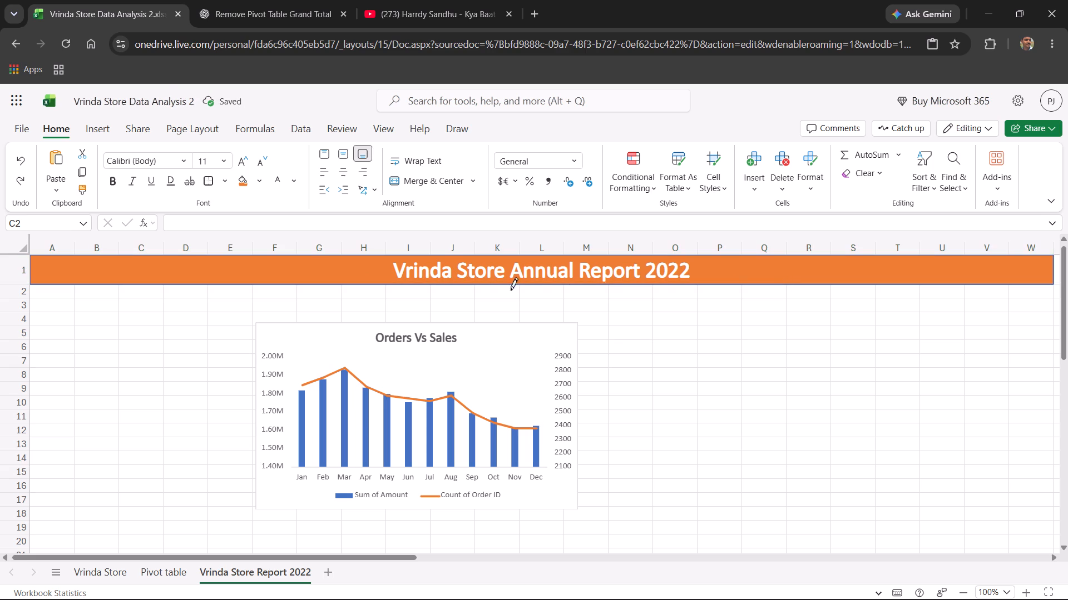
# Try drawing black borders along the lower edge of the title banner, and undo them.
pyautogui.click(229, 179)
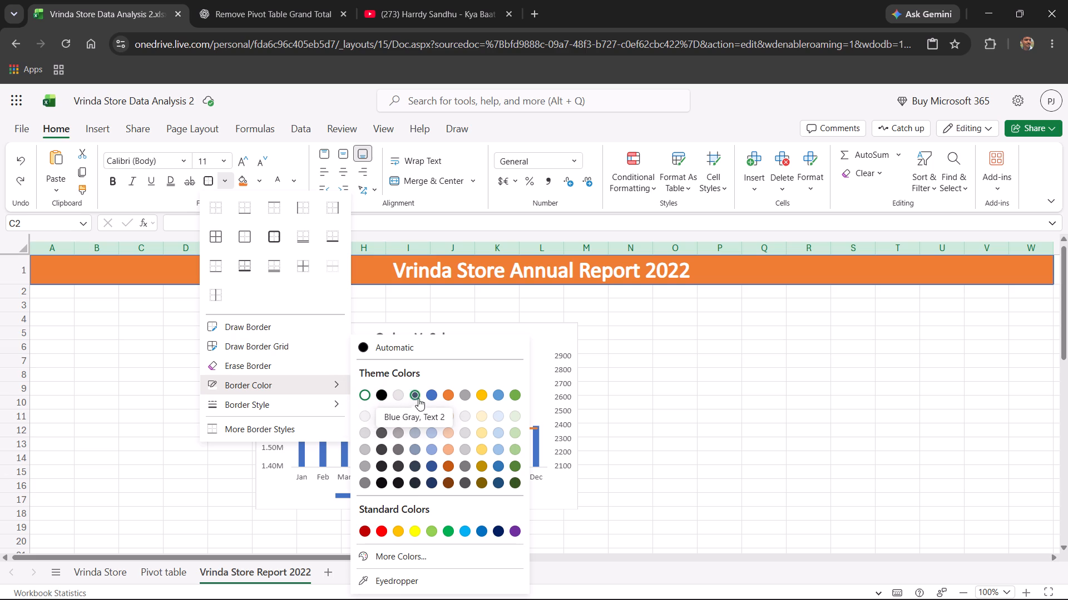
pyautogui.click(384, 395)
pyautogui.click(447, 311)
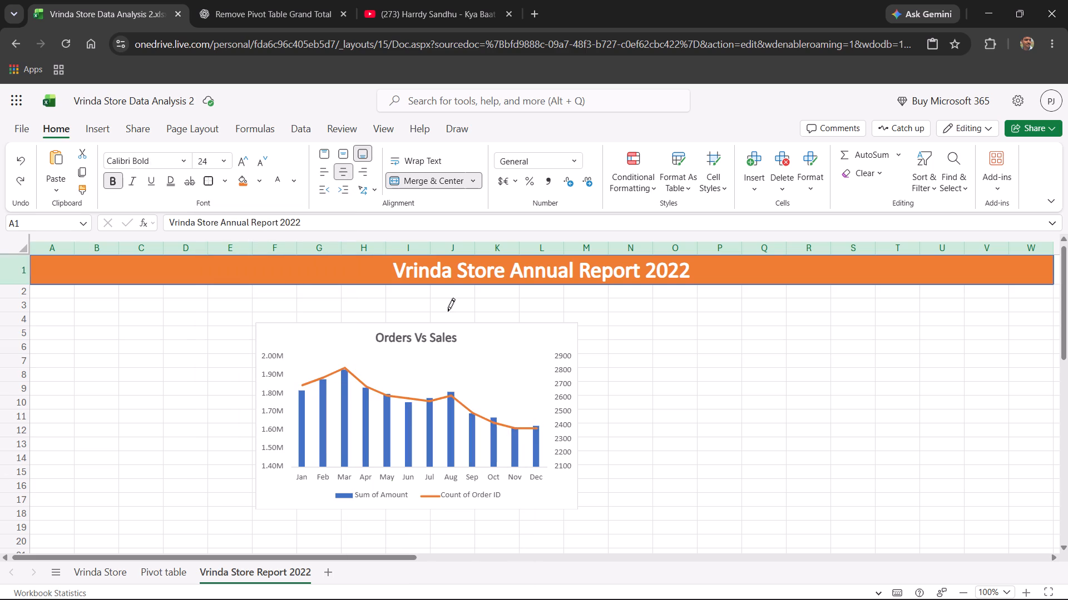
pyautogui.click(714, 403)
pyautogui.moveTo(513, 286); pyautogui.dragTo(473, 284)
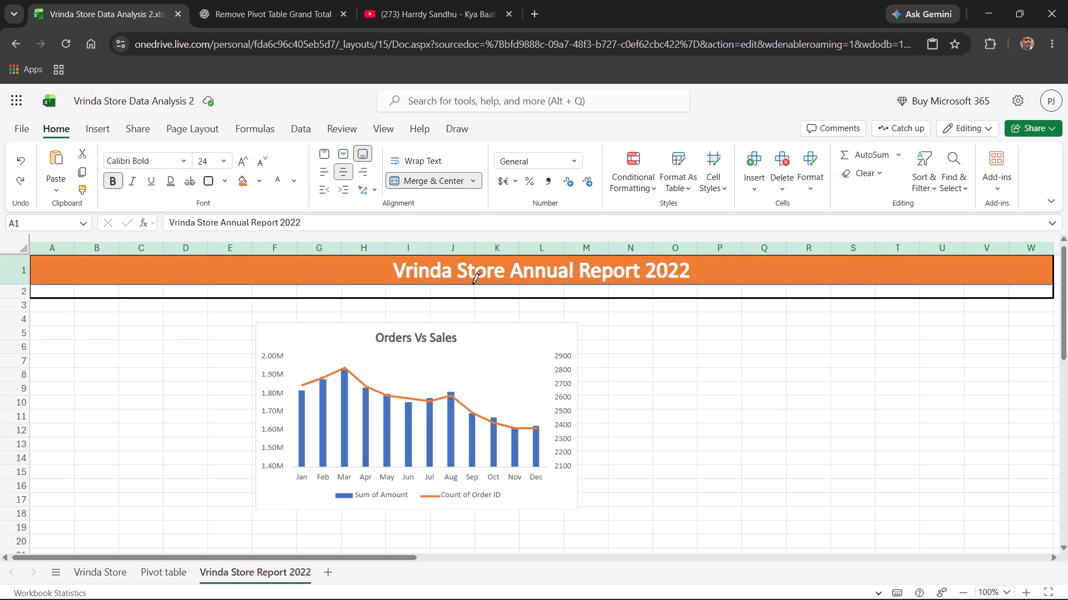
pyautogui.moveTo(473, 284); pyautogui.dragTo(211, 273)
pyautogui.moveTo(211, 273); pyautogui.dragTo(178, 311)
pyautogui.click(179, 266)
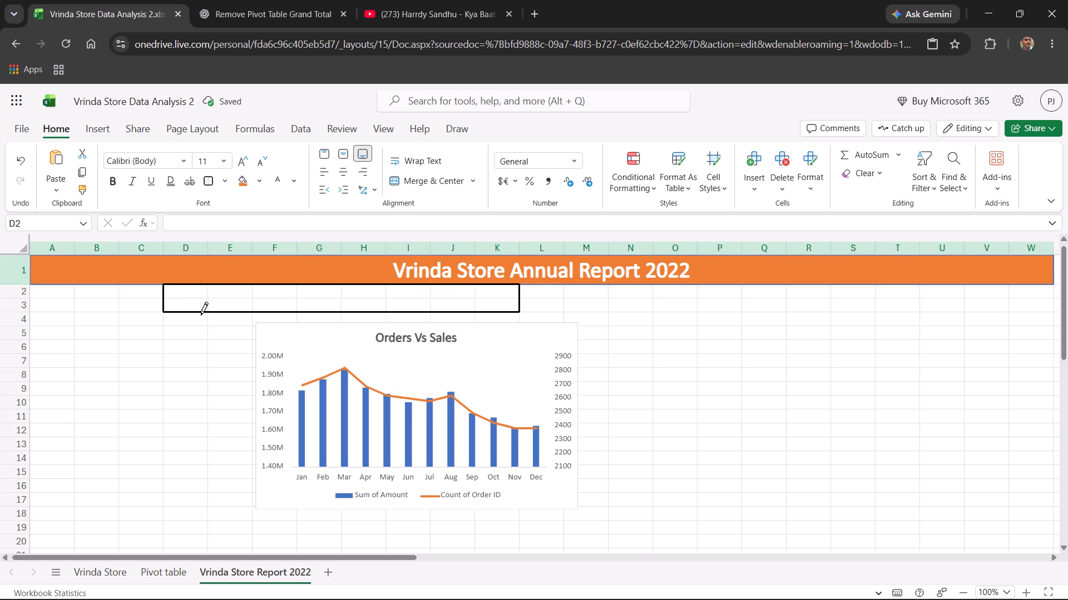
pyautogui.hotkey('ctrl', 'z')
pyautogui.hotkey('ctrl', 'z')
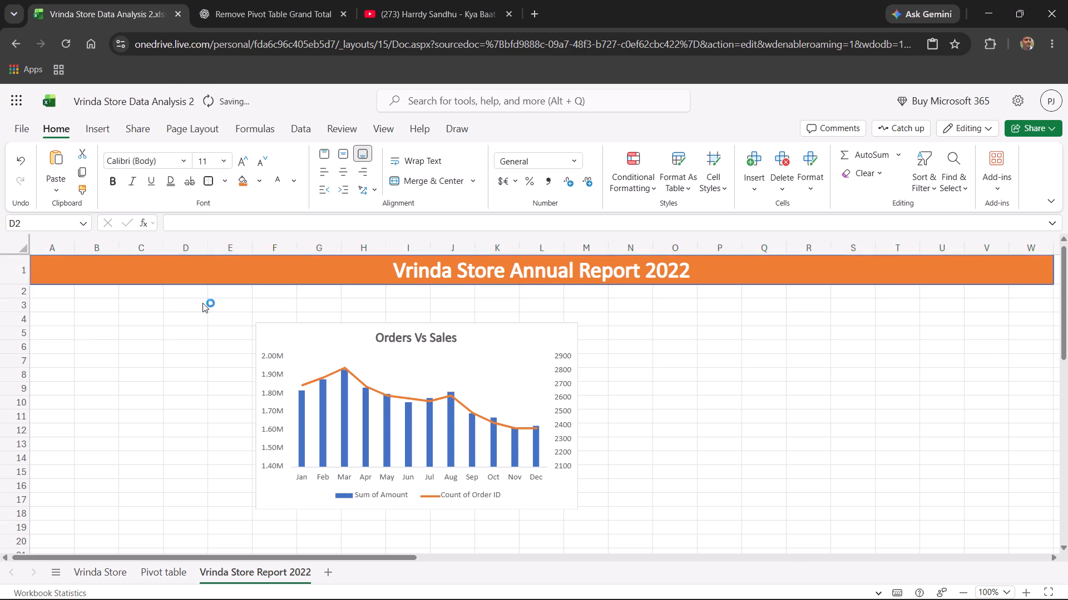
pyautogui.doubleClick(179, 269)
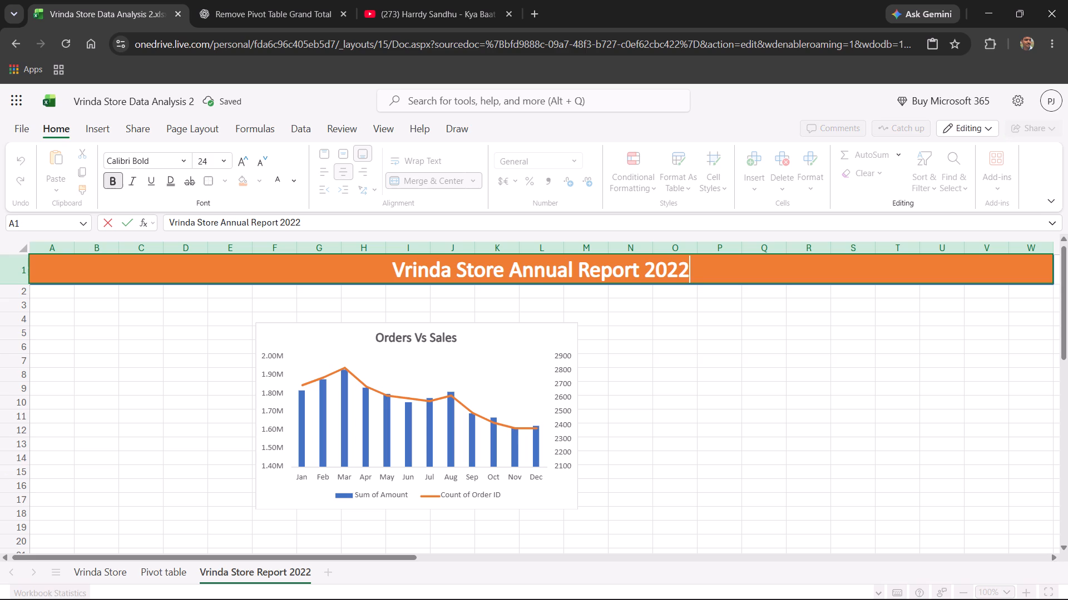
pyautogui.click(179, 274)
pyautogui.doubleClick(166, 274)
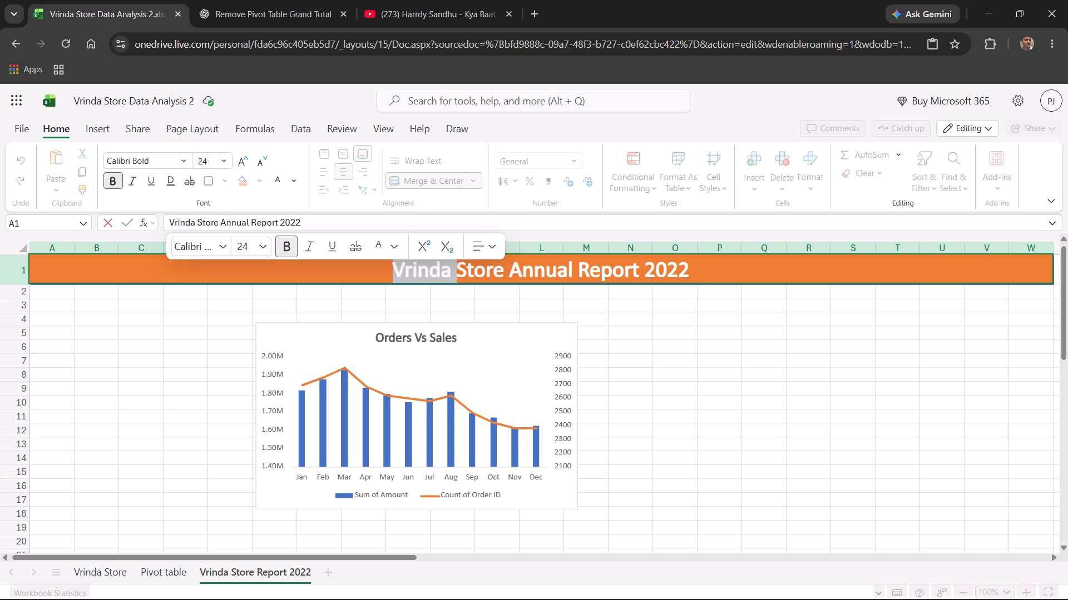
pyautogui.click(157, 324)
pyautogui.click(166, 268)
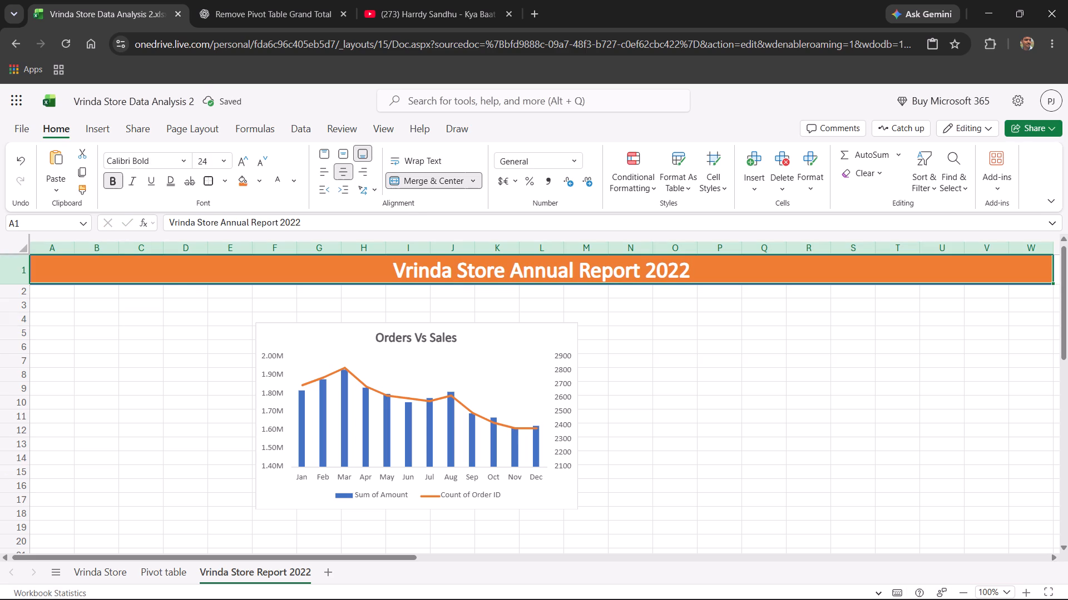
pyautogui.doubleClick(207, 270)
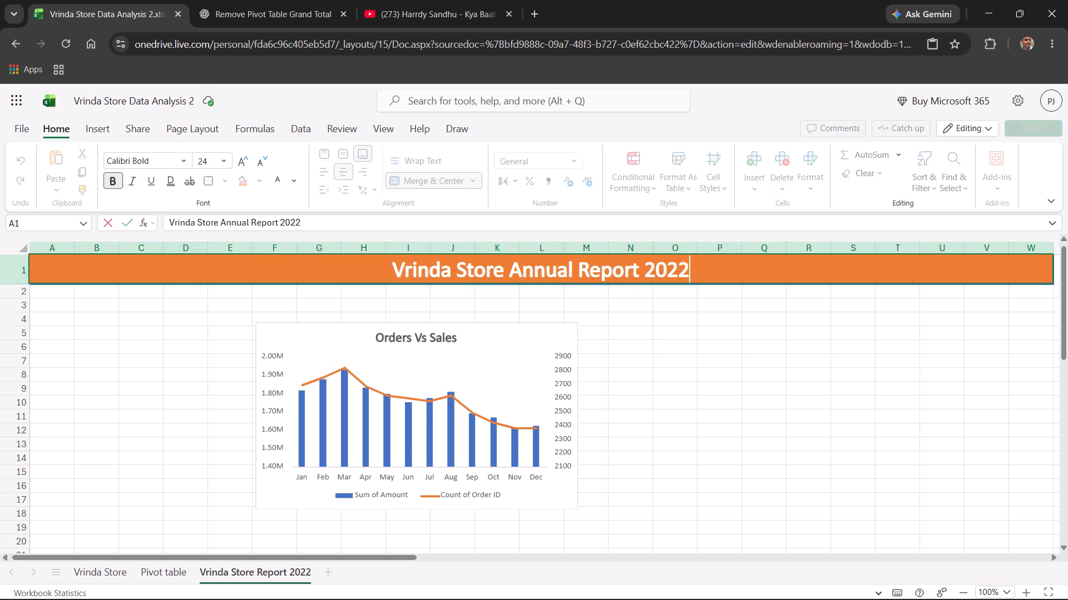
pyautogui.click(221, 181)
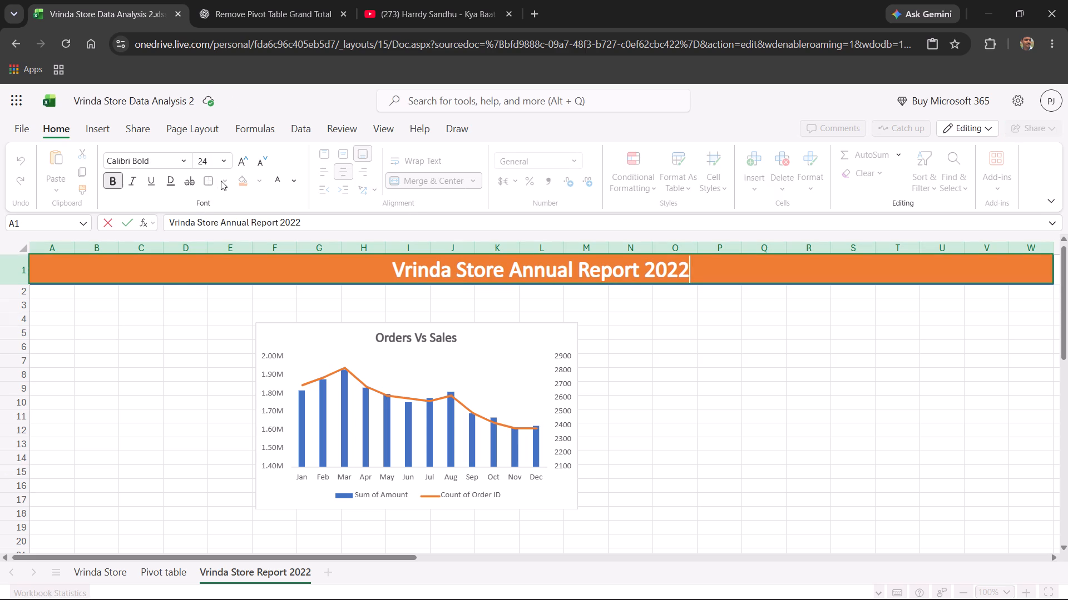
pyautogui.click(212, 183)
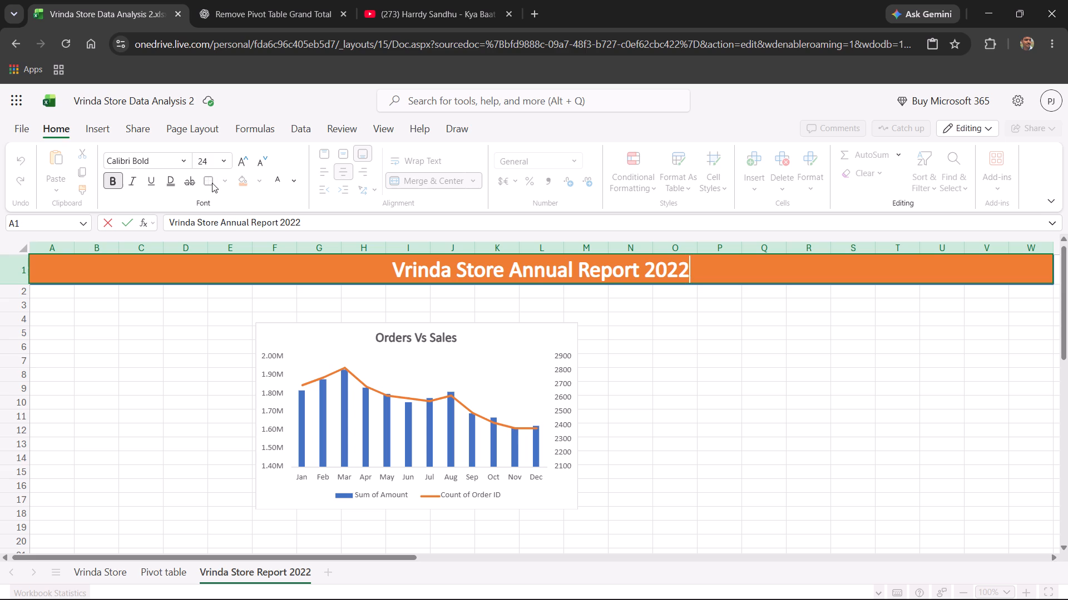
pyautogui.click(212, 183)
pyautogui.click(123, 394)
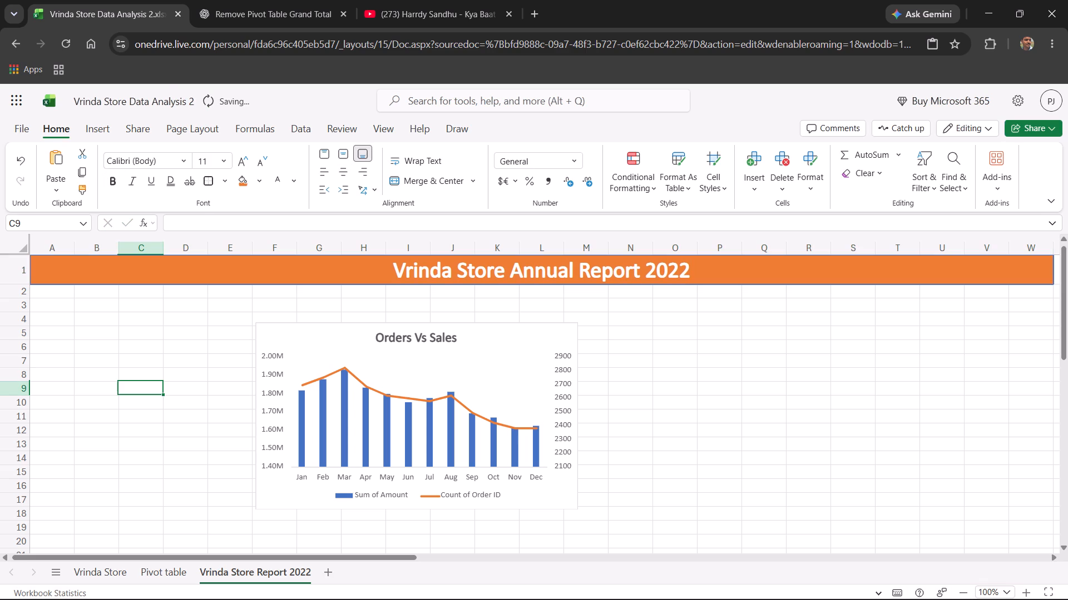
# Set the border color to black for the merged title cell and draw the thick border around the banner.
pyautogui.click(162, 278)
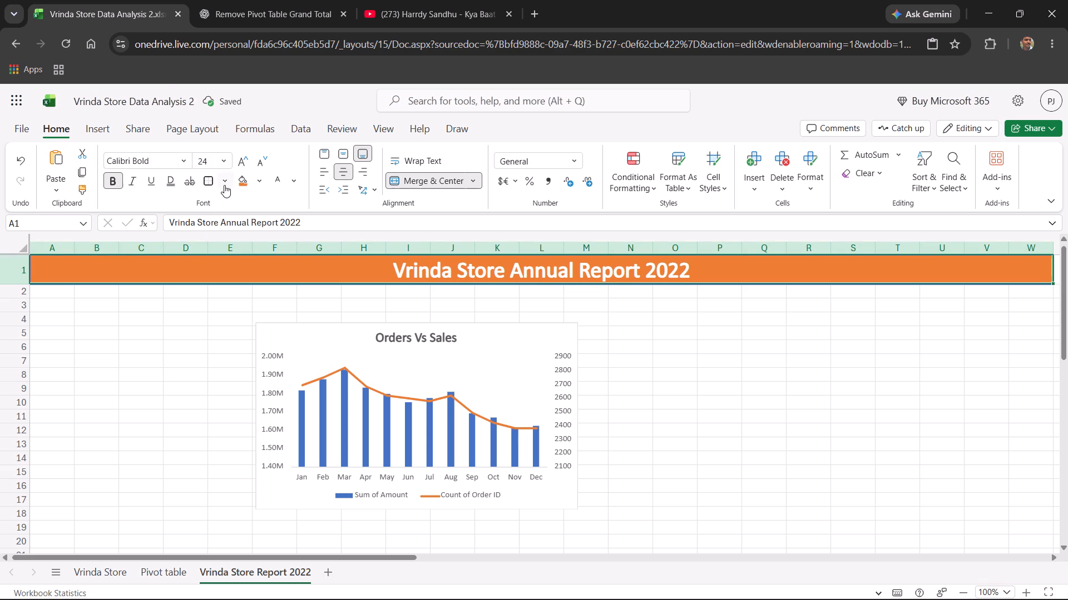
pyautogui.click(224, 181)
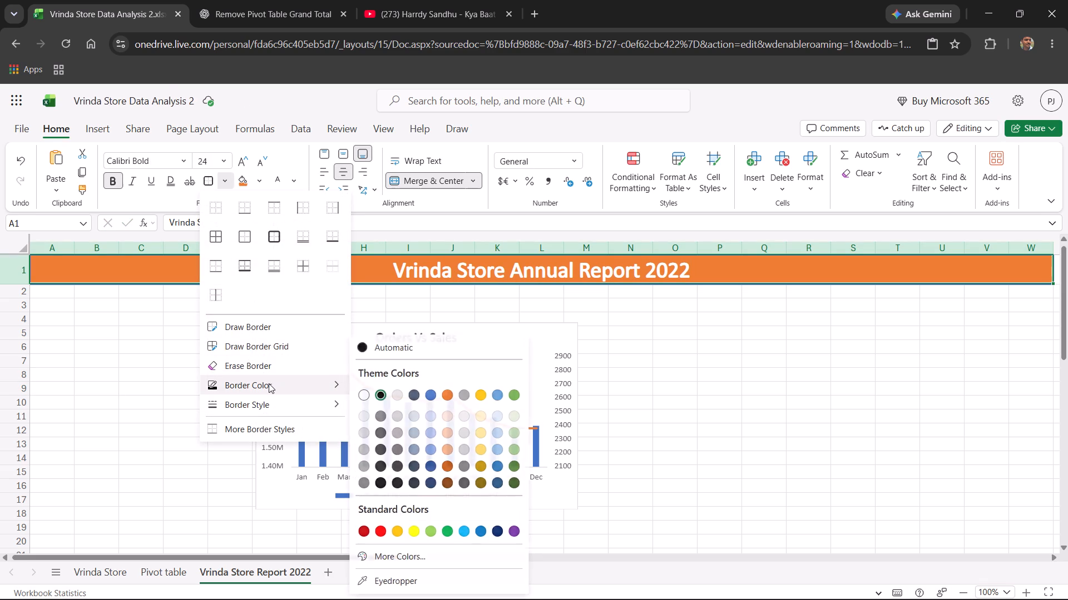
pyautogui.click(383, 392)
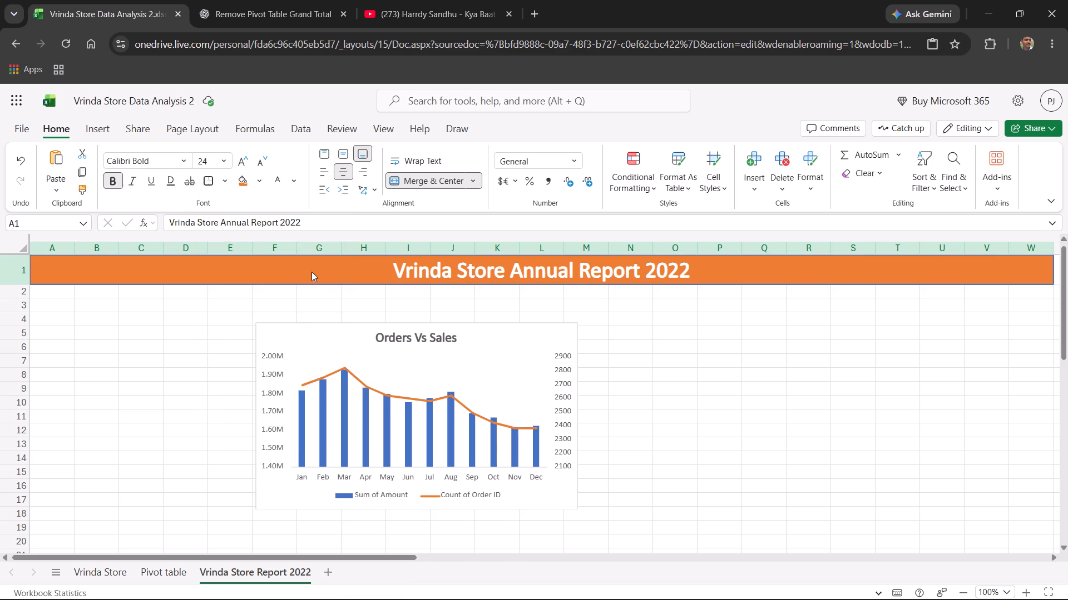
pyautogui.click(143, 336)
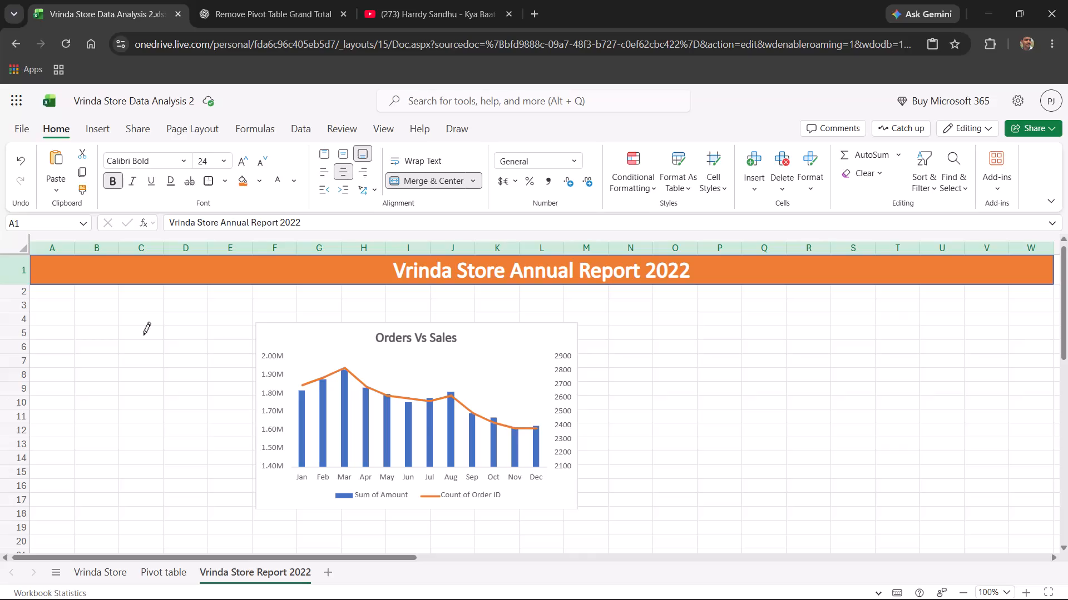
pyautogui.moveTo(39, 267); pyautogui.dragTo(112, 268)
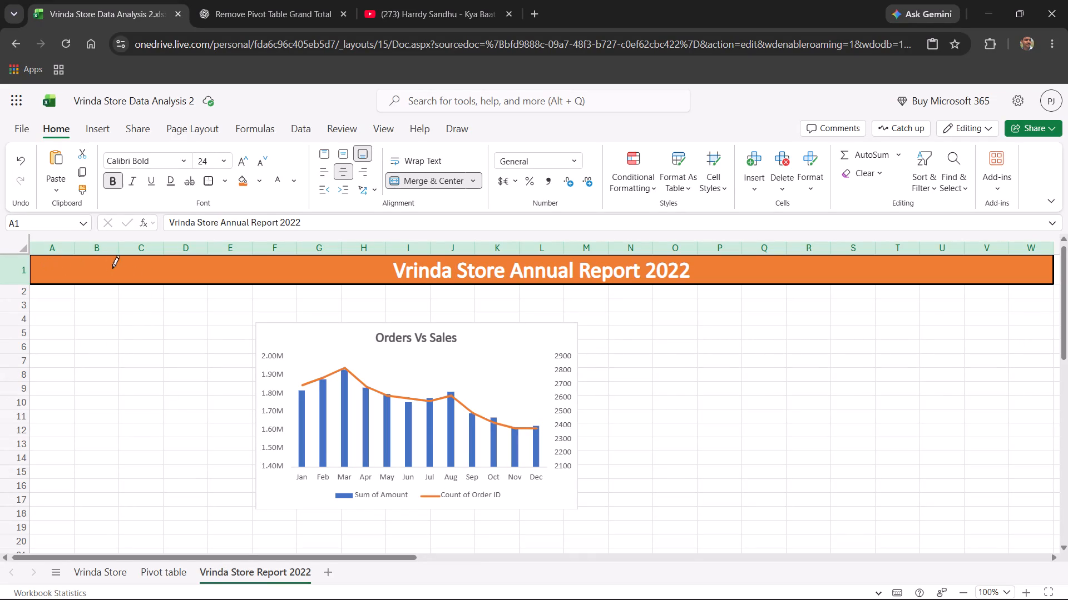
pyautogui.moveTo(112, 268); pyautogui.dragTo(323, 274)
pyautogui.scroll(3, 383, 286)
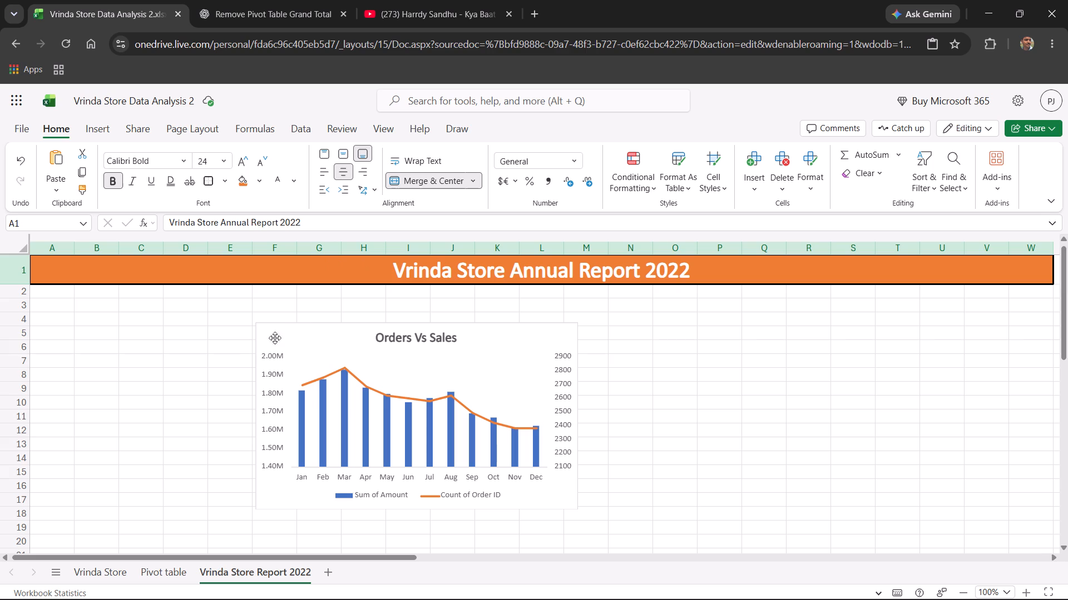
pyautogui.click(220, 273)
pyautogui.moveTo(224, 259); pyautogui.dragTo(154, 257)
pyautogui.tripleClick(153, 257)
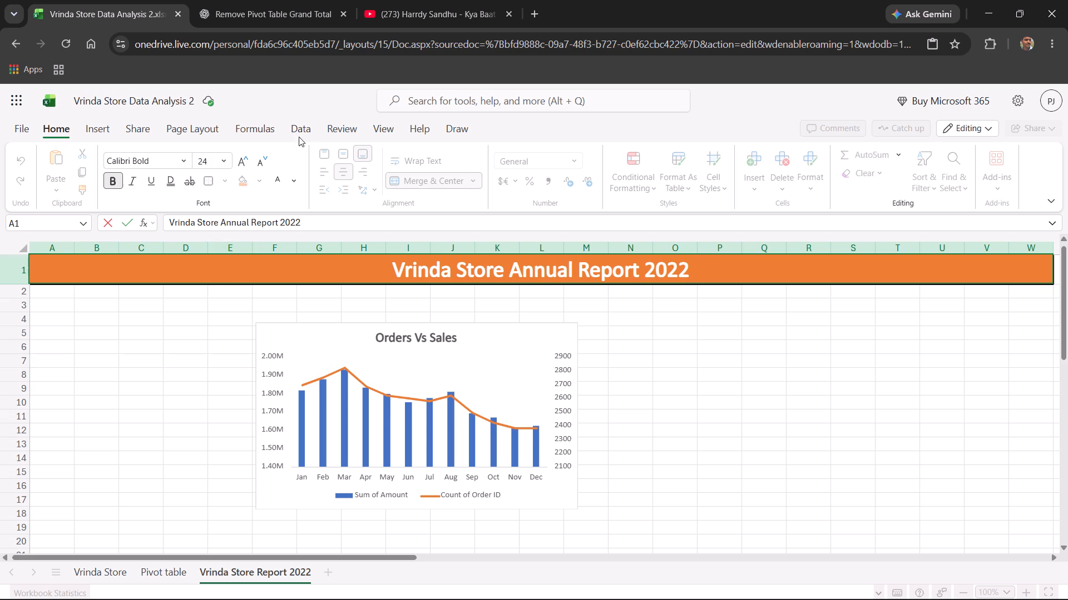
# Hide the gridlines on the Vrinda Store Report 2022 sheet.
pyautogui.click(377, 127)
pyautogui.click(125, 397)
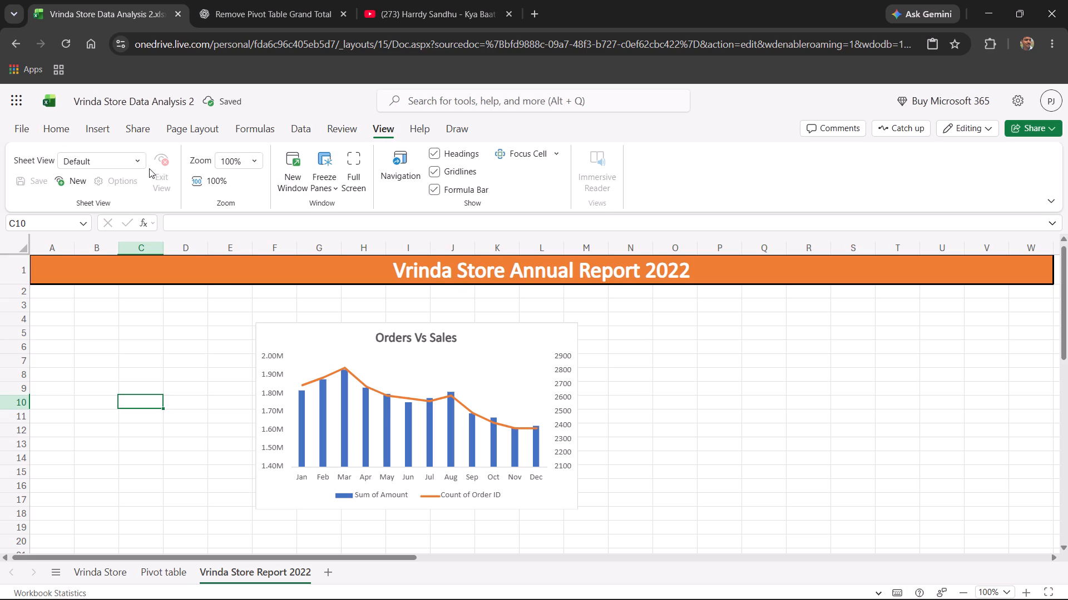
pyautogui.click(438, 166)
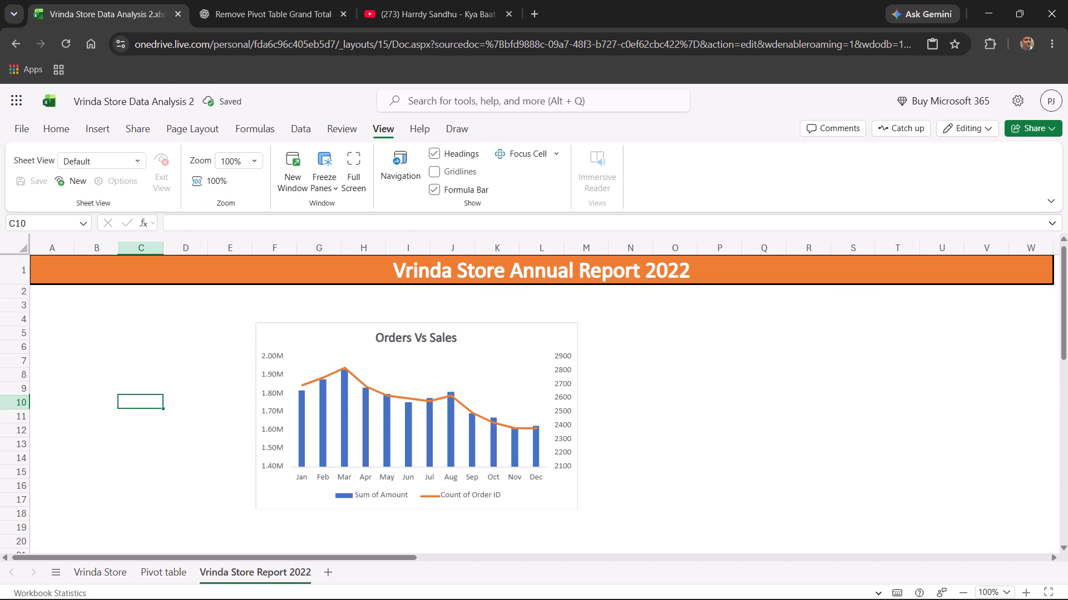
pyautogui.click(185, 392)
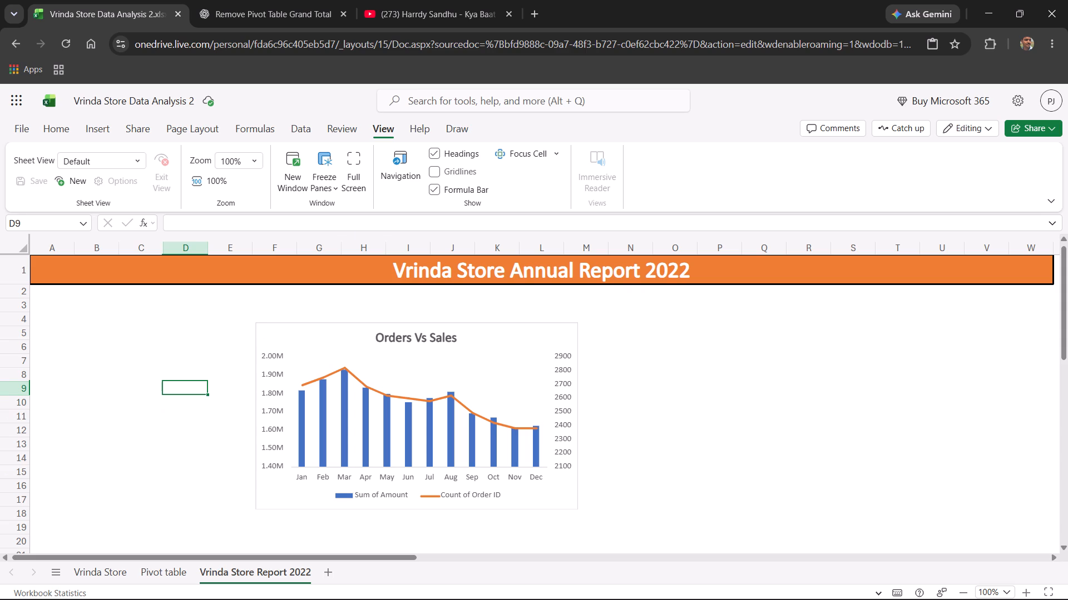
# Fill the area beneath the title banner, columns A to W from row 2 to row 30, with Light Gray, Background 2.
pyautogui.scroll(-2, 169, 372)
pyautogui.scroll(2, 169, 372)
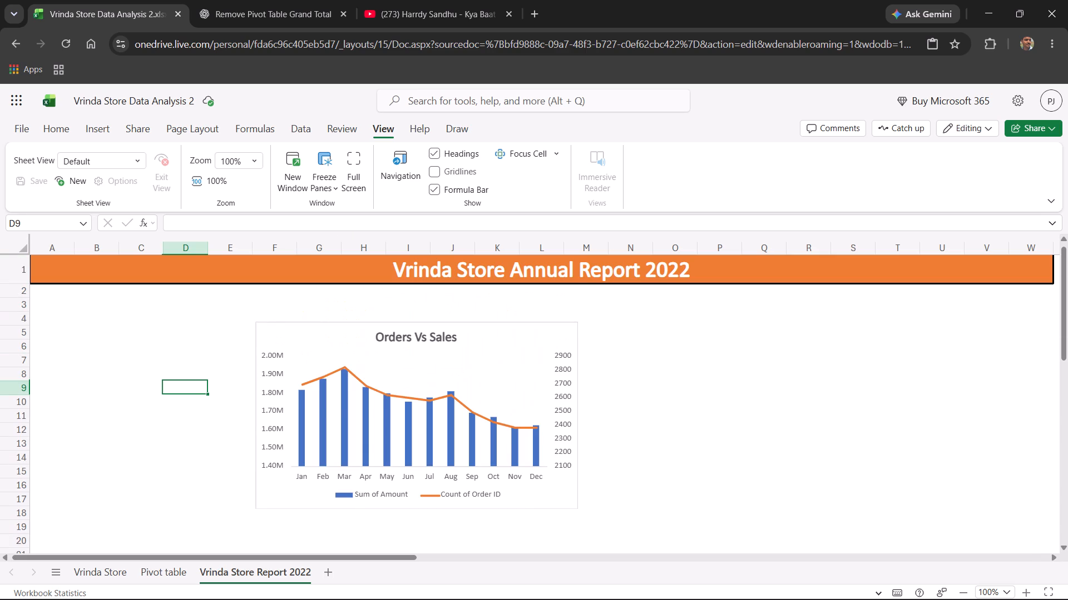
pyautogui.keyDown('ctrl'); pyautogui.scroll(-2, 169, 372); pyautogui.keyUp('ctrl')
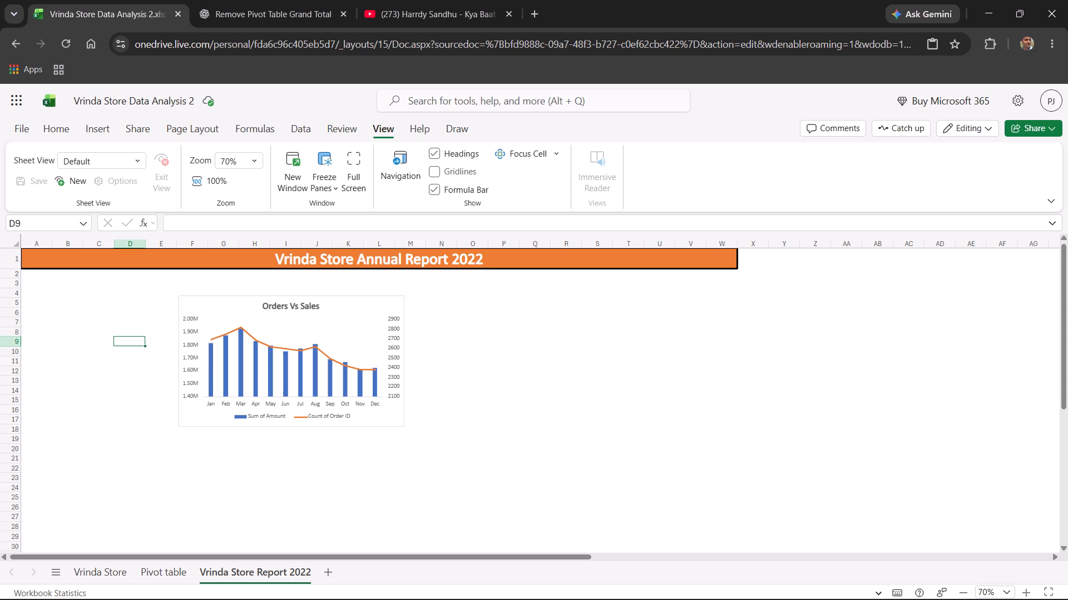
pyautogui.moveTo(31, 276); pyautogui.dragTo(213, 311)
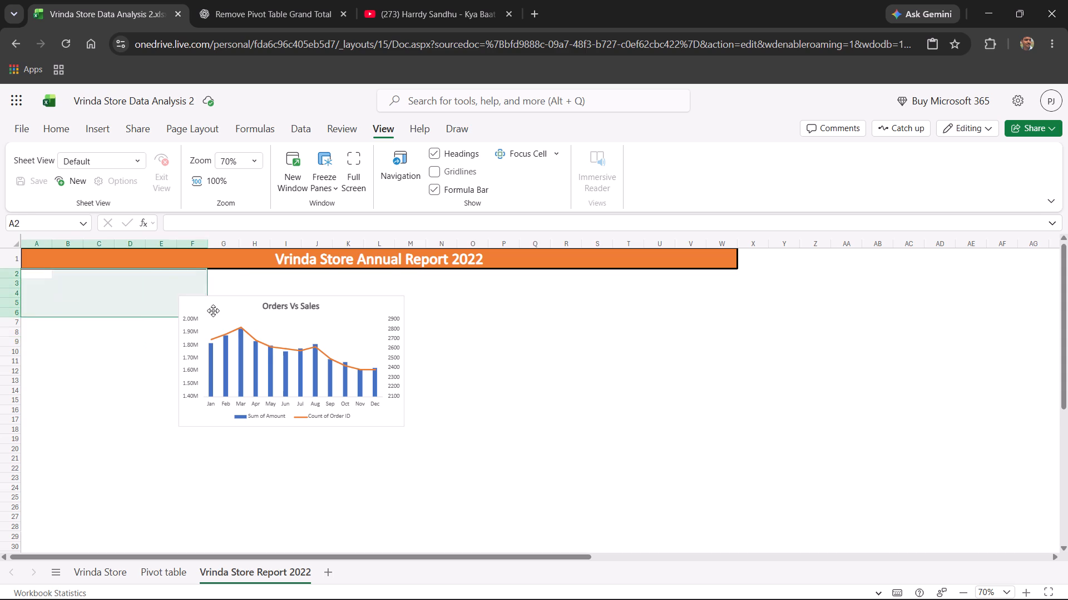
pyautogui.moveTo(213, 311); pyautogui.dragTo(800, 509)
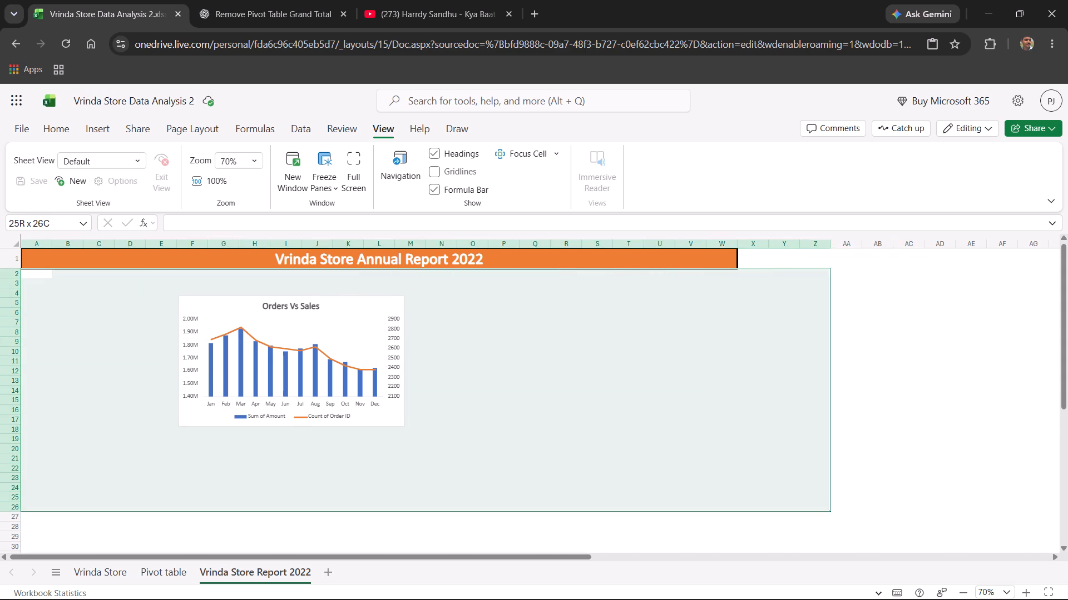
pyautogui.moveTo(800, 509); pyautogui.dragTo(719, 552)
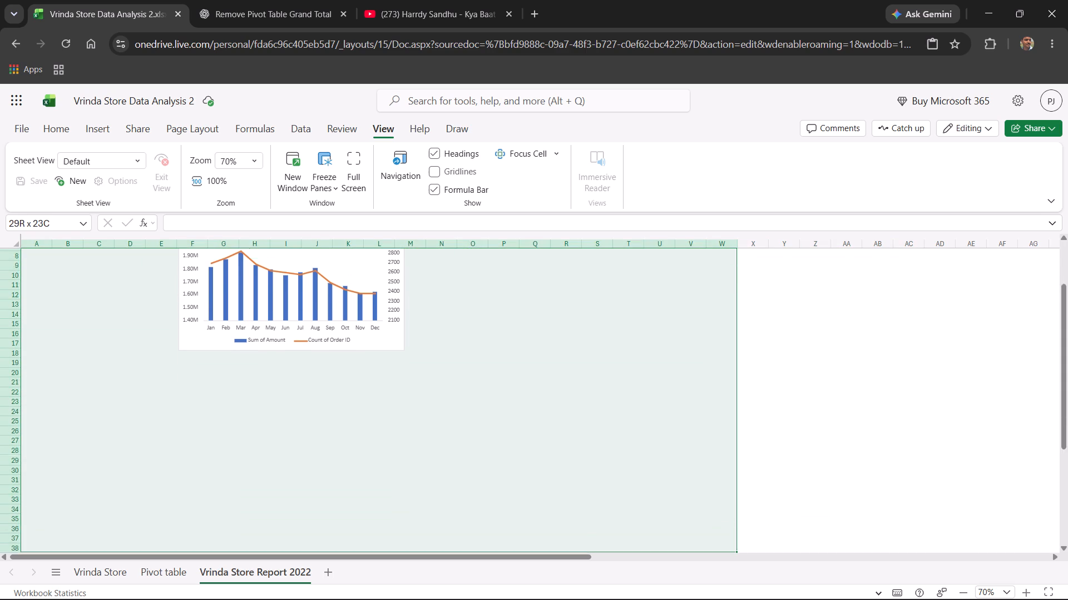
pyautogui.moveTo(719, 552); pyautogui.dragTo(716, 443)
pyautogui.scroll(4, 702, 387)
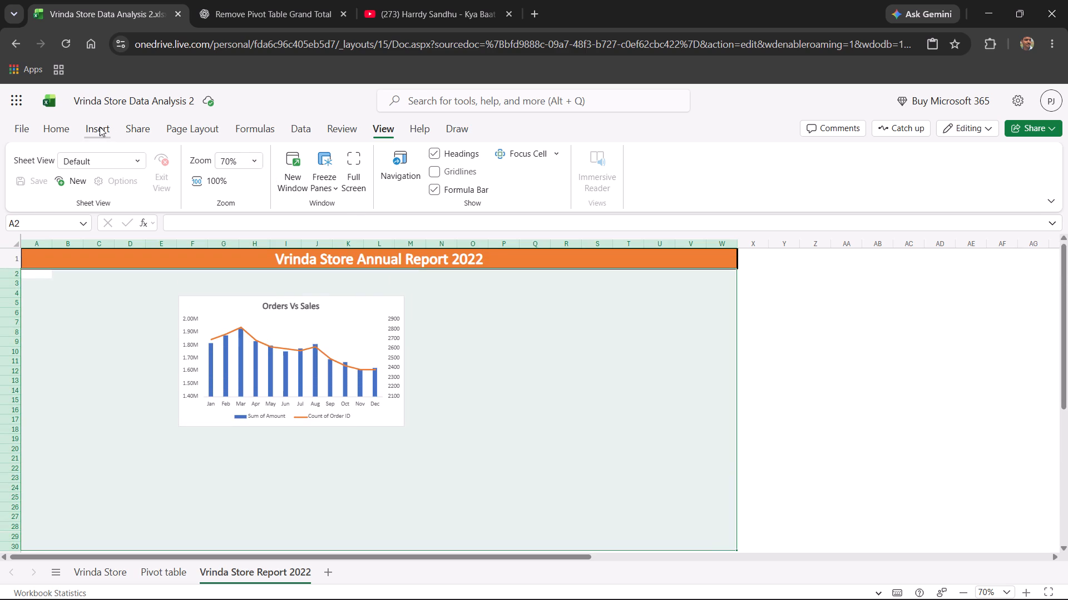
pyautogui.click(59, 126)
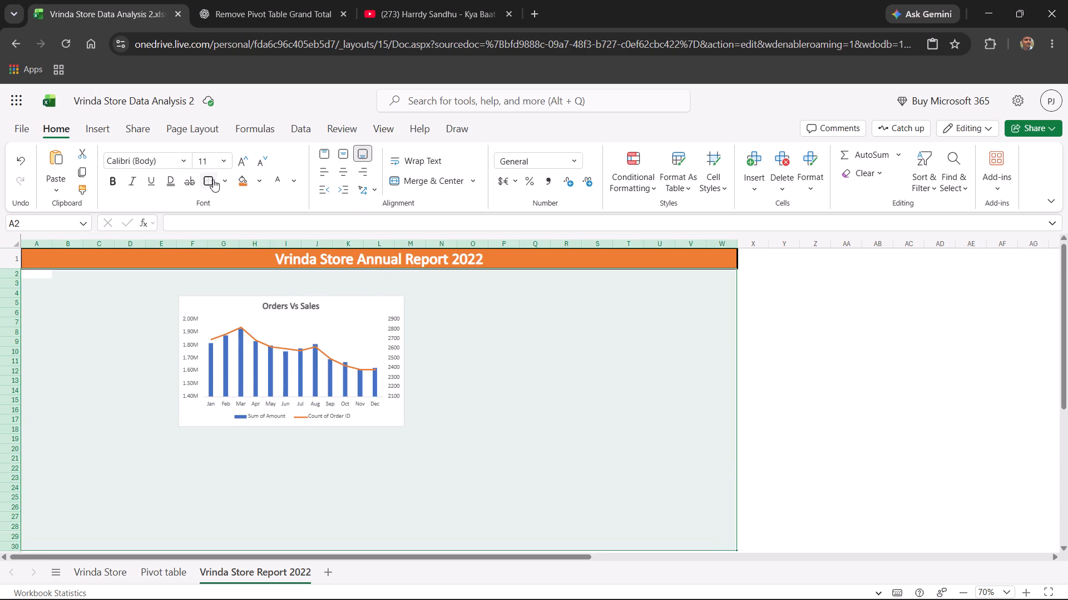
pyautogui.click(261, 182)
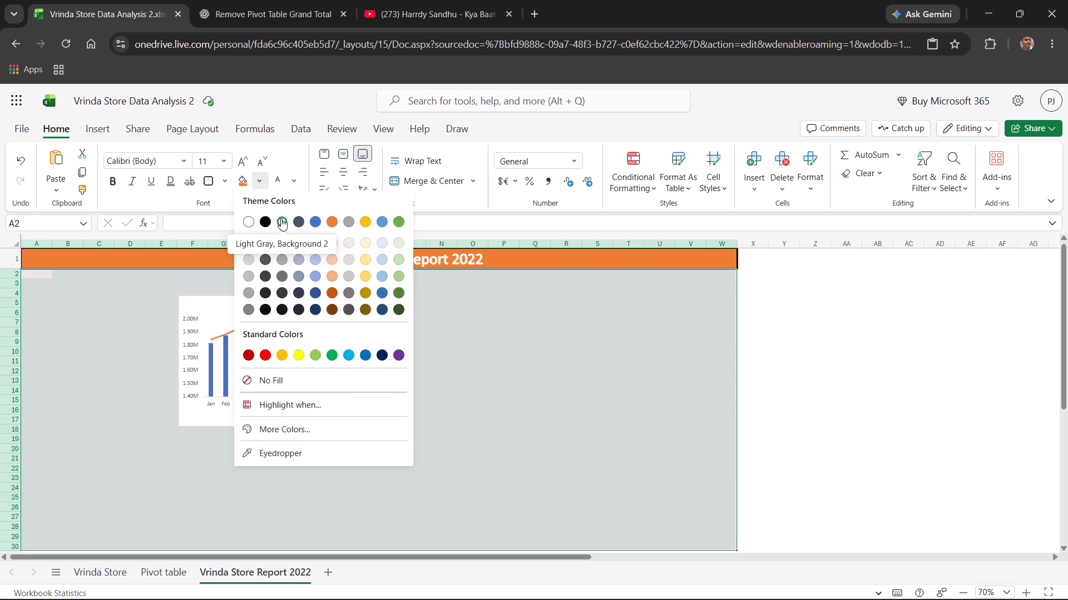
pyautogui.click(281, 218)
pyautogui.click(411, 370)
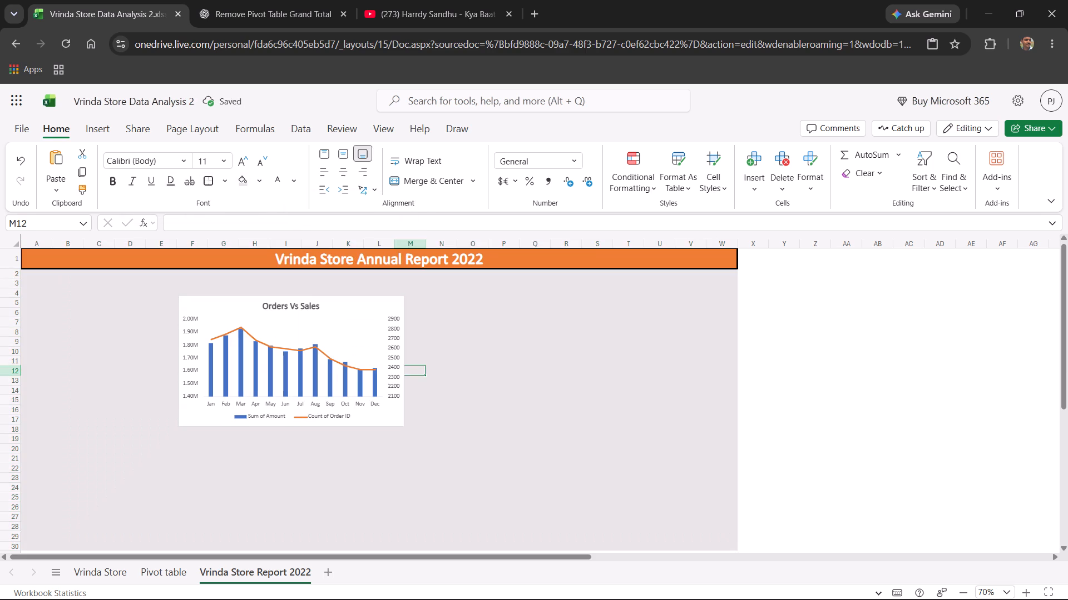
pyautogui.click(407, 476)
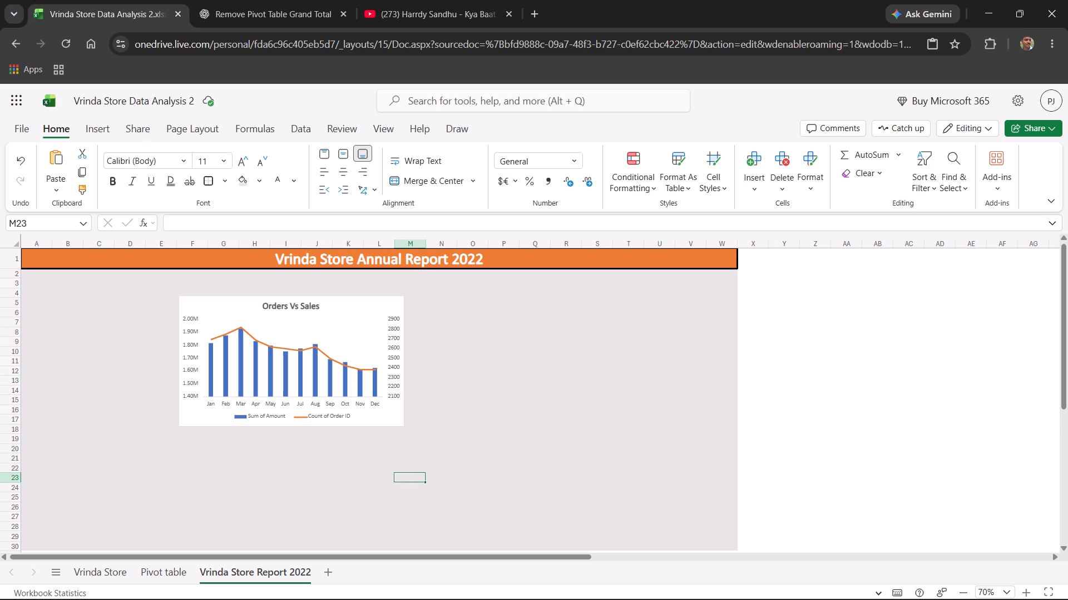
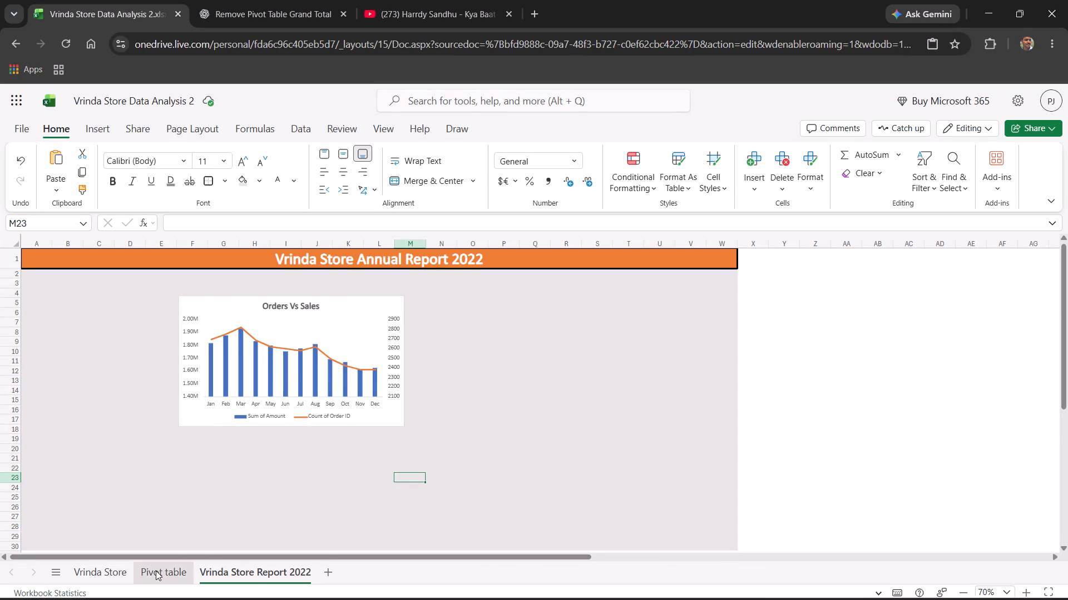
# Rename the Pivot table sheet as "Sales vs orders".
pyautogui.doubleClick(155, 572)
pyautogui.write('Sales vs orders')
pyautogui.press('Return')
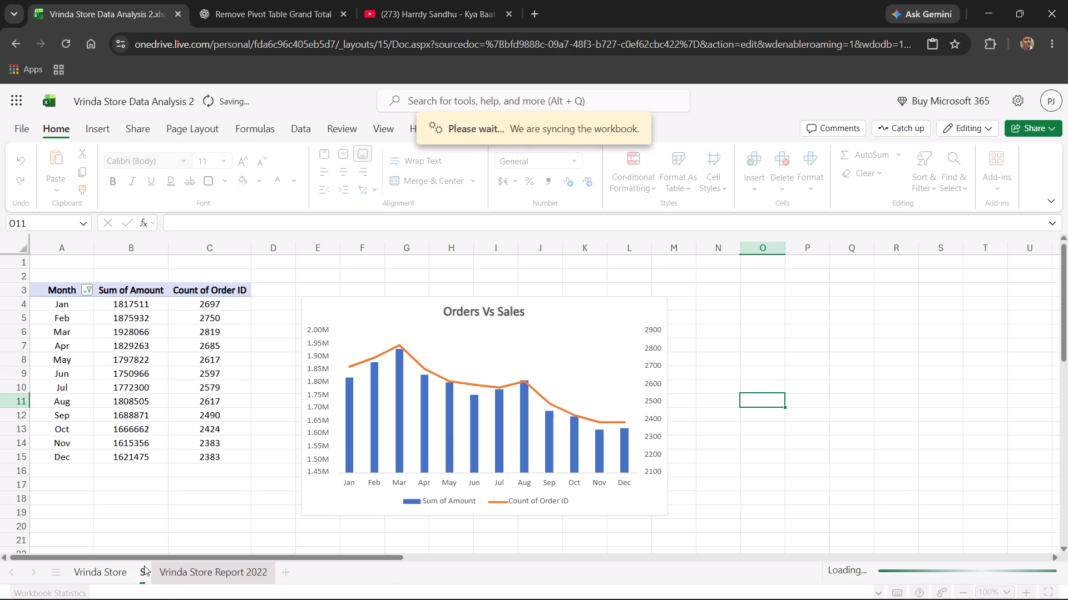
pyautogui.click(141, 566)
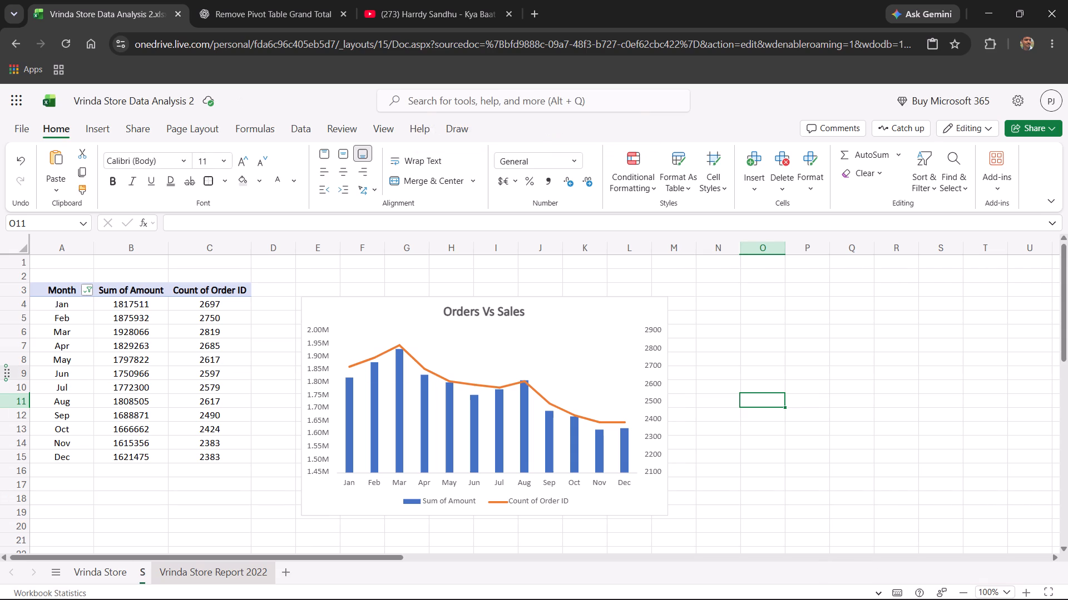
pyautogui.click(136, 570)
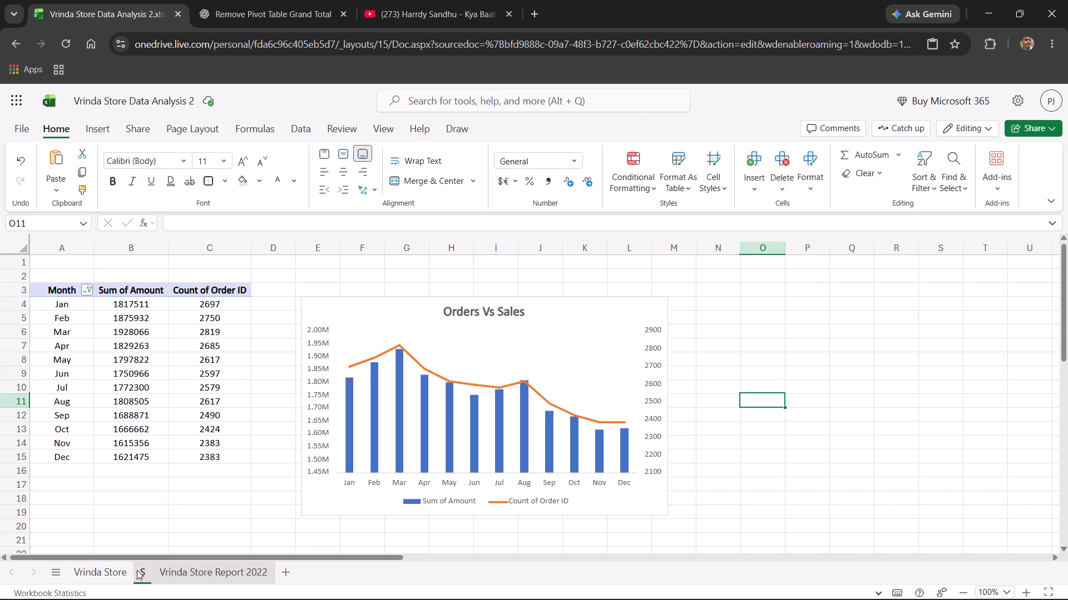
pyautogui.doubleClick(139, 570)
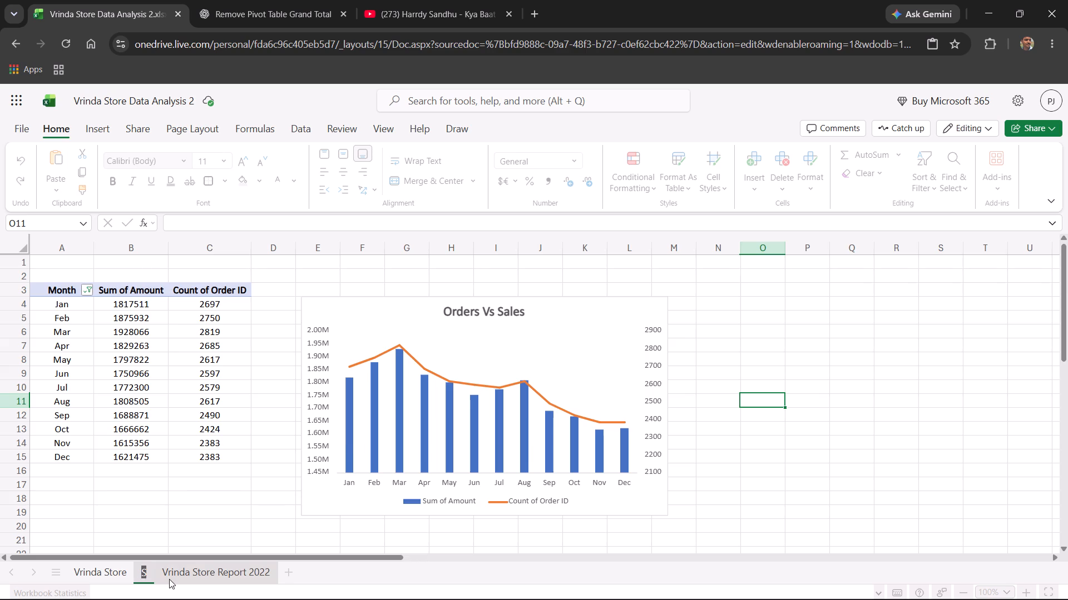
pyautogui.click(170, 578)
pyautogui.click(130, 571)
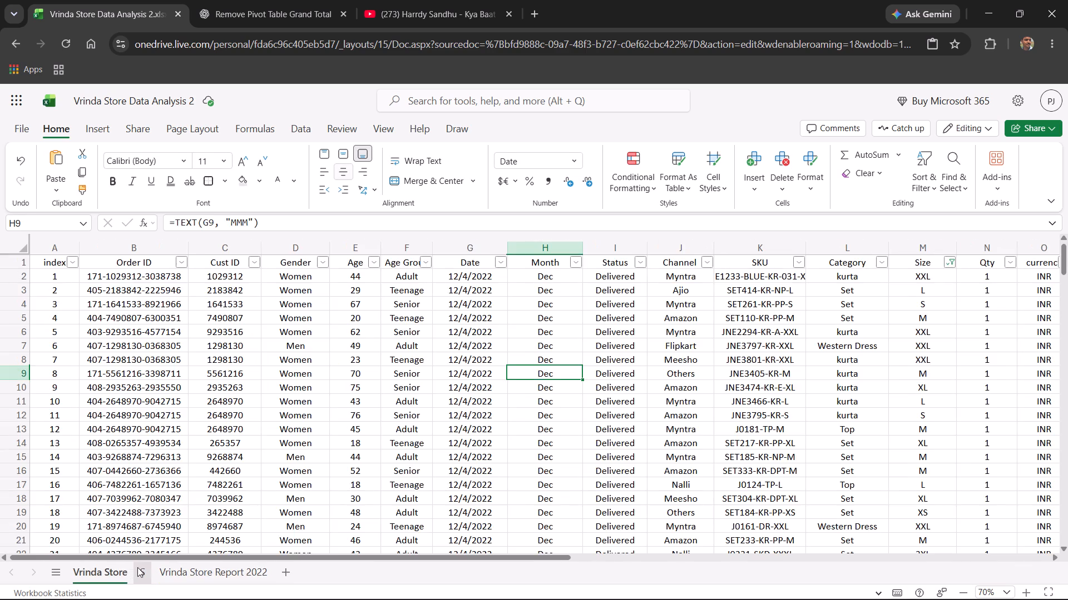
pyautogui.click(141, 567)
pyautogui.doubleClick(142, 567)
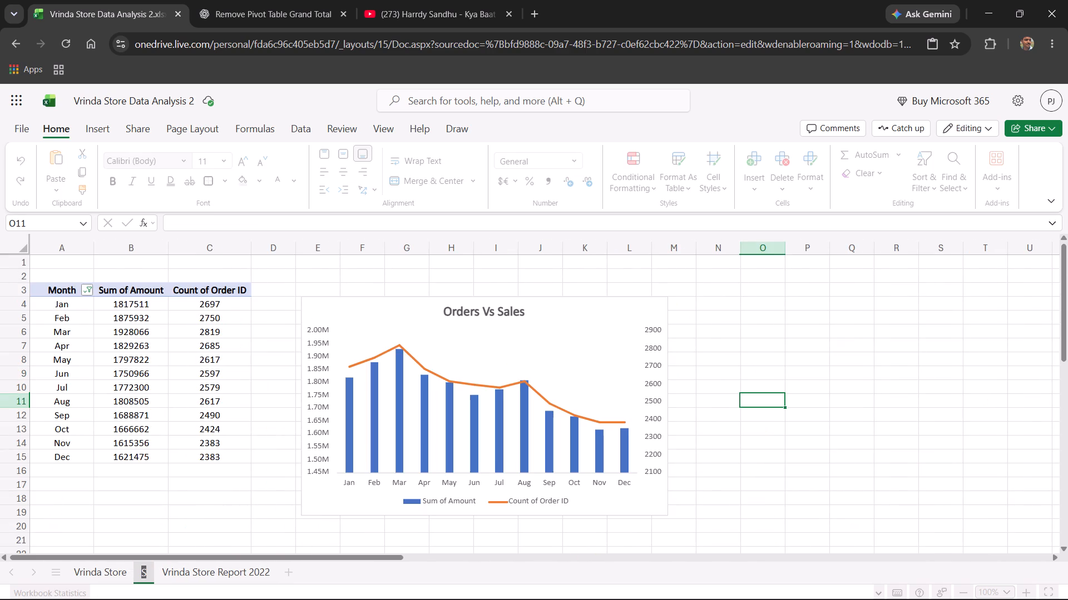
pyautogui.write('Sales vs orders')
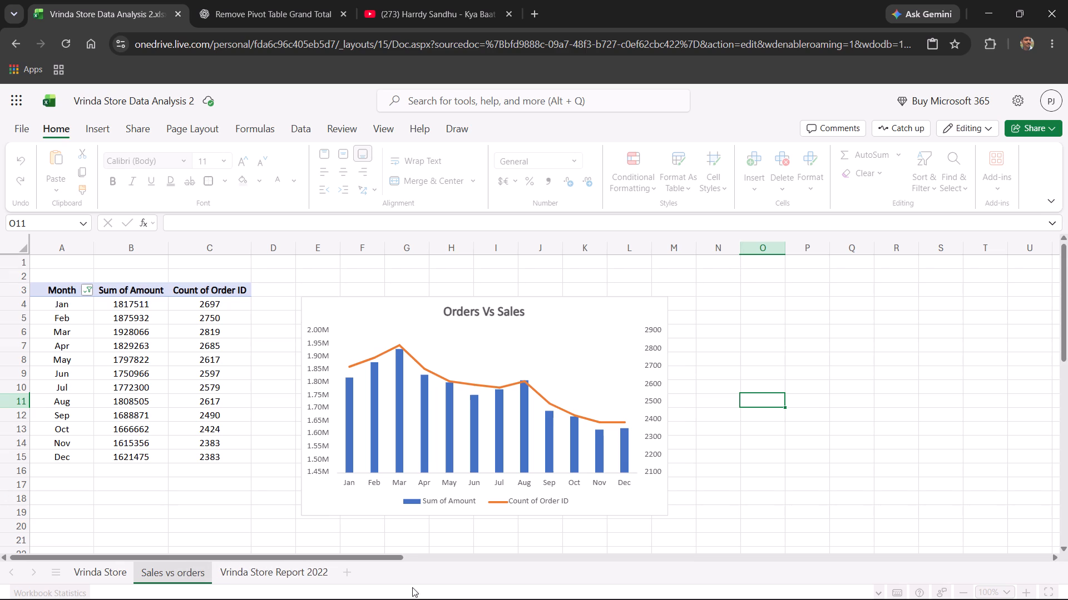
pyautogui.click(457, 582)
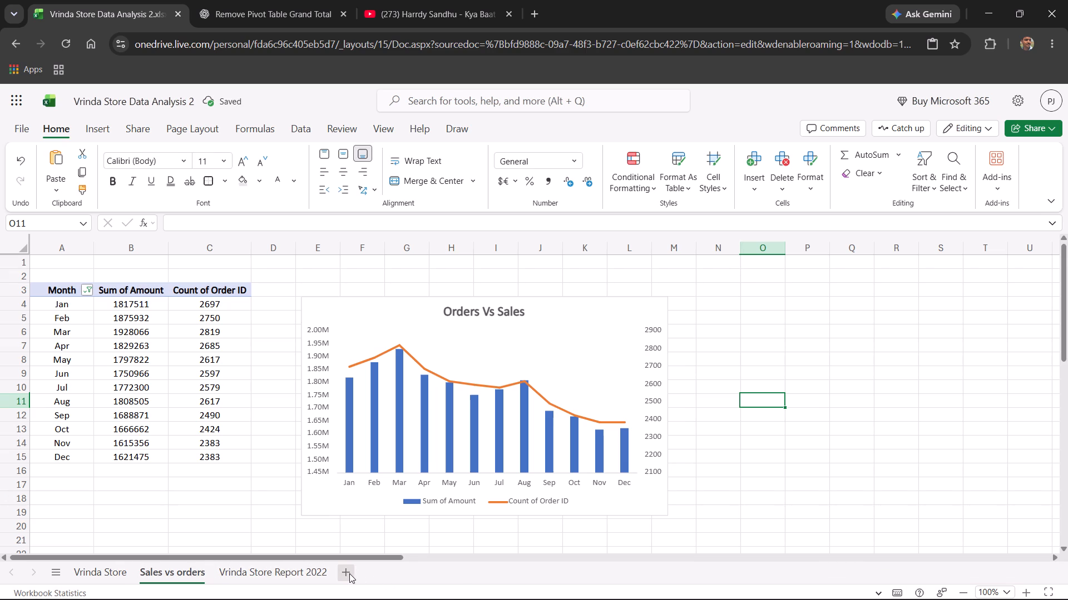
# Create a PivotTable from the Vrinda Store sheet's data in a new worksheet.
pyautogui.click(105, 568)
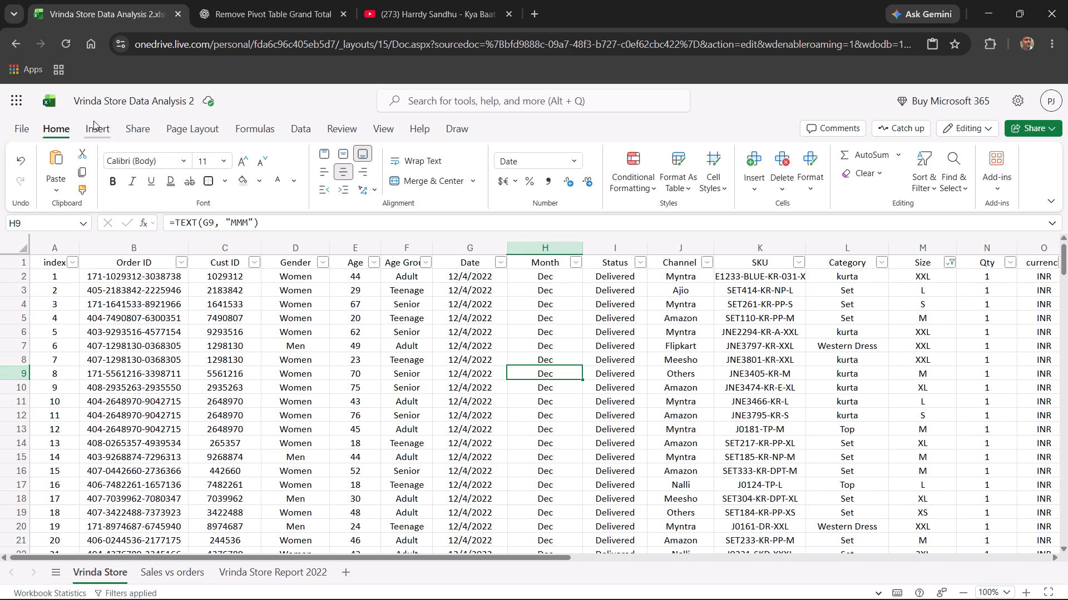
pyautogui.click(94, 123)
pyautogui.click(36, 157)
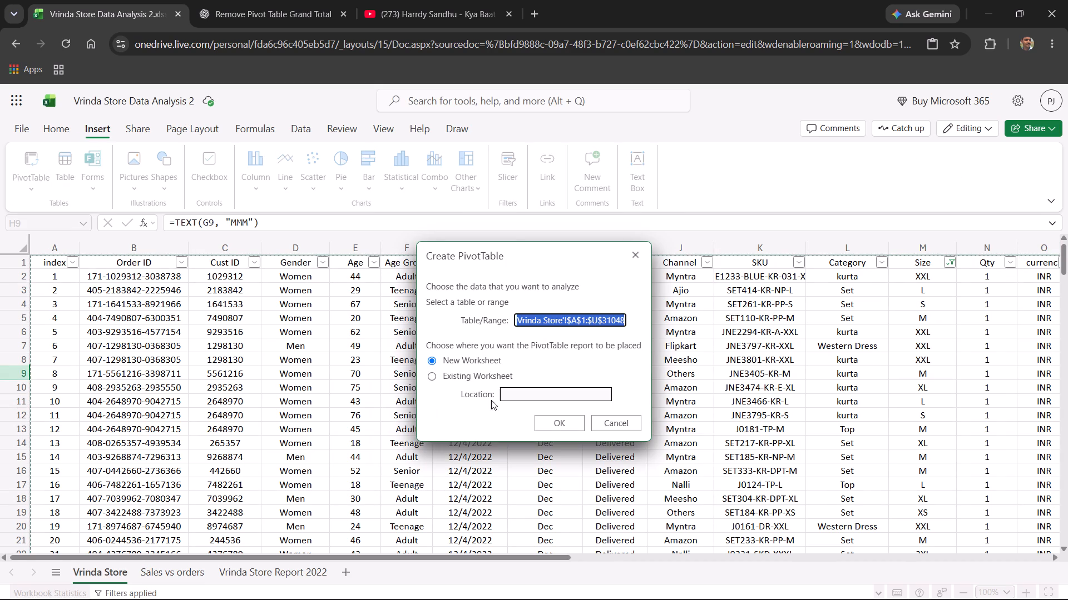
pyautogui.click(547, 423)
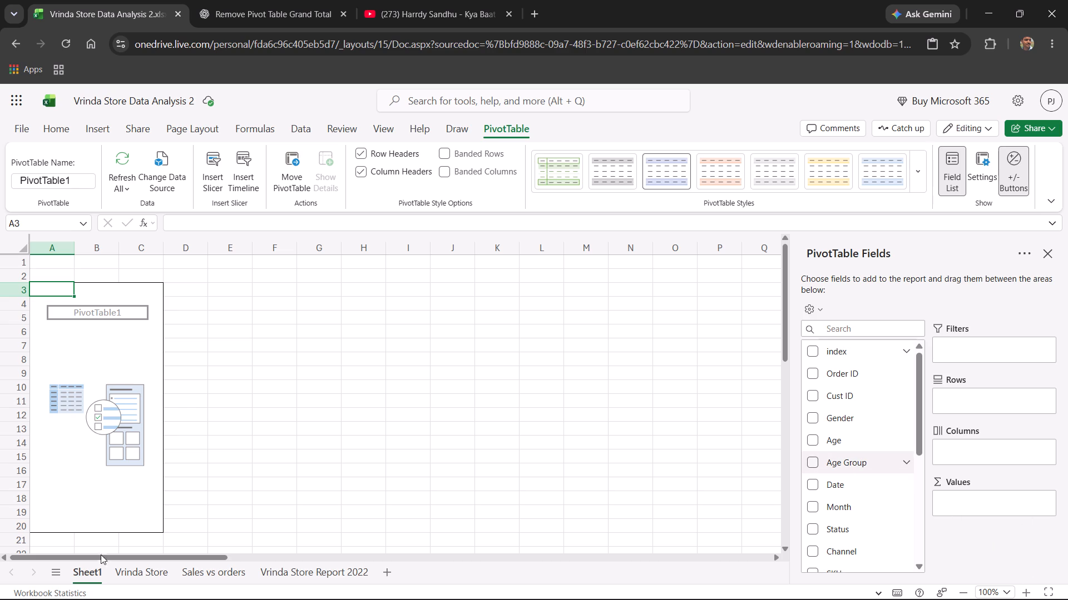
# Rename the new PivotTable sheet as "Men vs women".
pyautogui.doubleClick(82, 571)
pyautogui.write('Men')
pyautogui.press('space')
pyautogui.write('vs women')
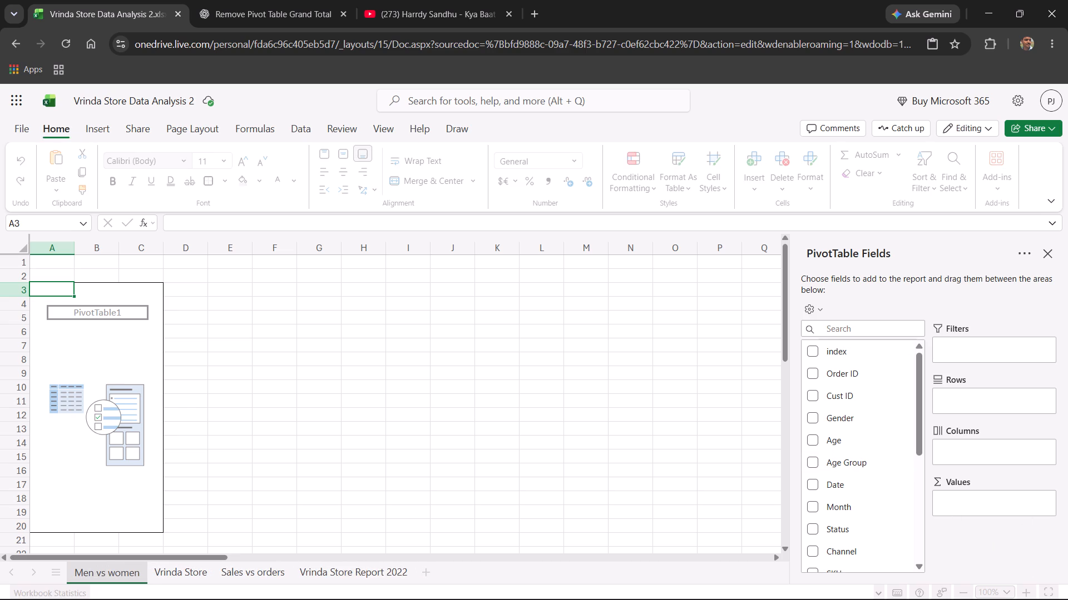
# Add the Gender field to the rows of the new PivotTable.
pyautogui.scroll(1, 987, 482)
pyautogui.moveTo(853, 424); pyautogui.dragTo(986, 406)
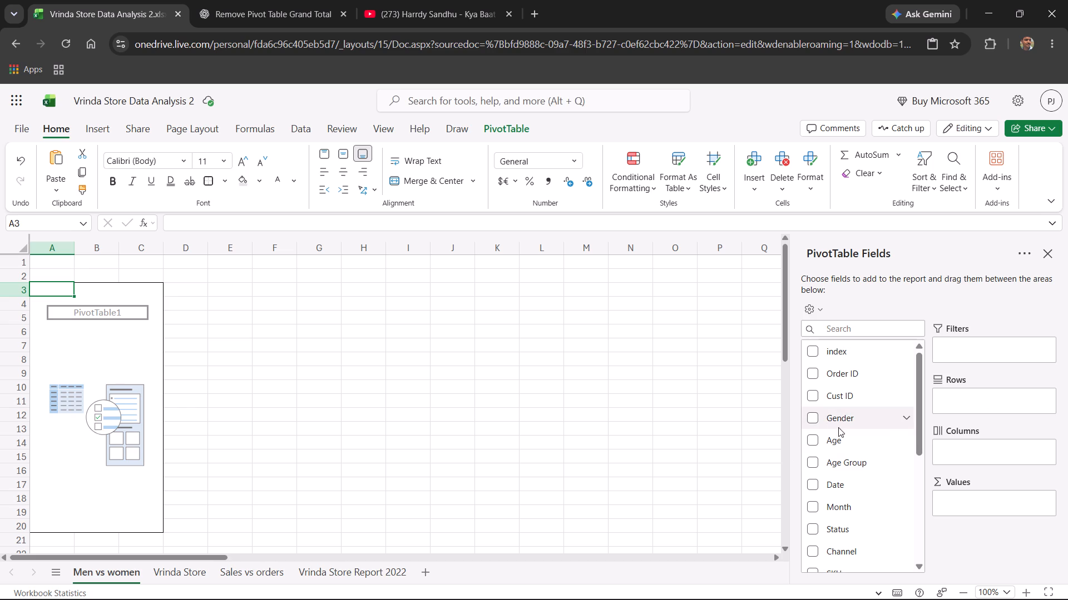
pyautogui.moveTo(839, 423); pyautogui.dragTo(977, 406)
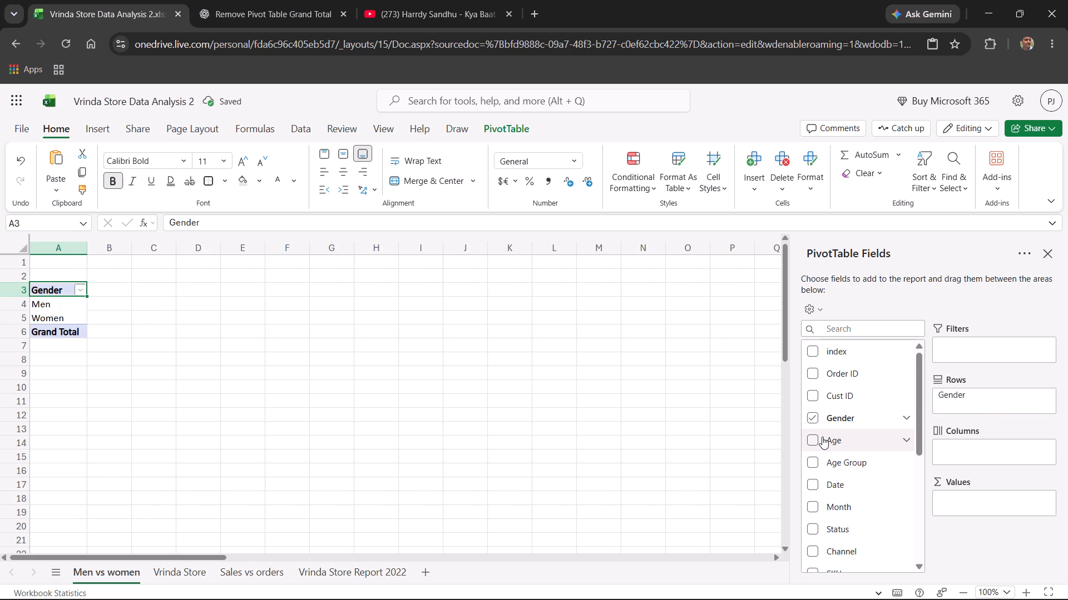
# Add the Amount field to the PivotTable's values so it sums the amount by gender.
pyautogui.scroll(-5, 866, 496)
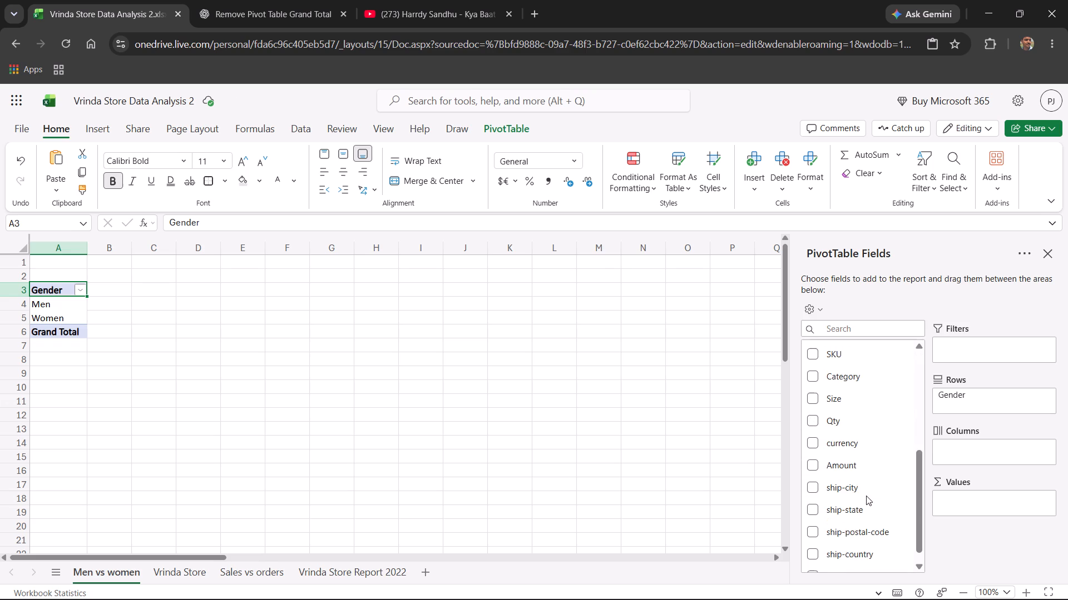
pyautogui.scroll(1, 847, 390)
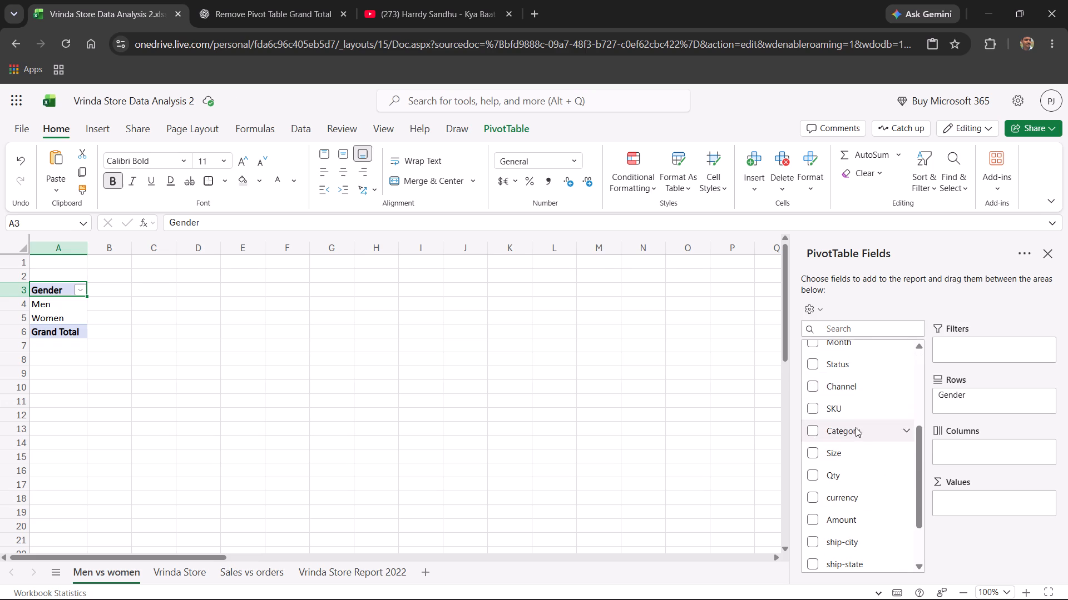
pyautogui.scroll(-2, 849, 389)
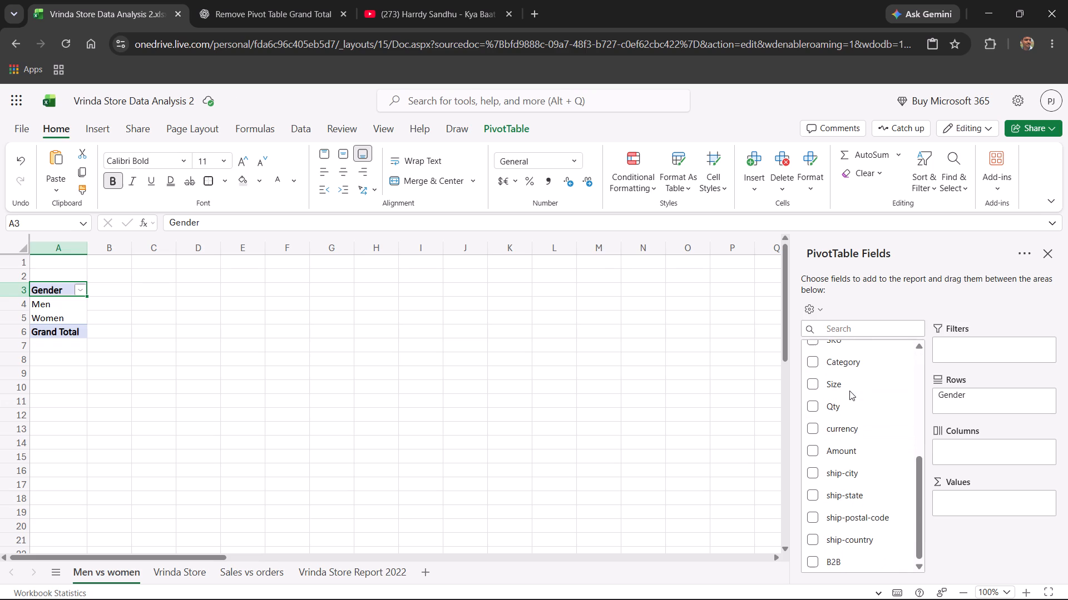
pyautogui.scroll(1, 849, 391)
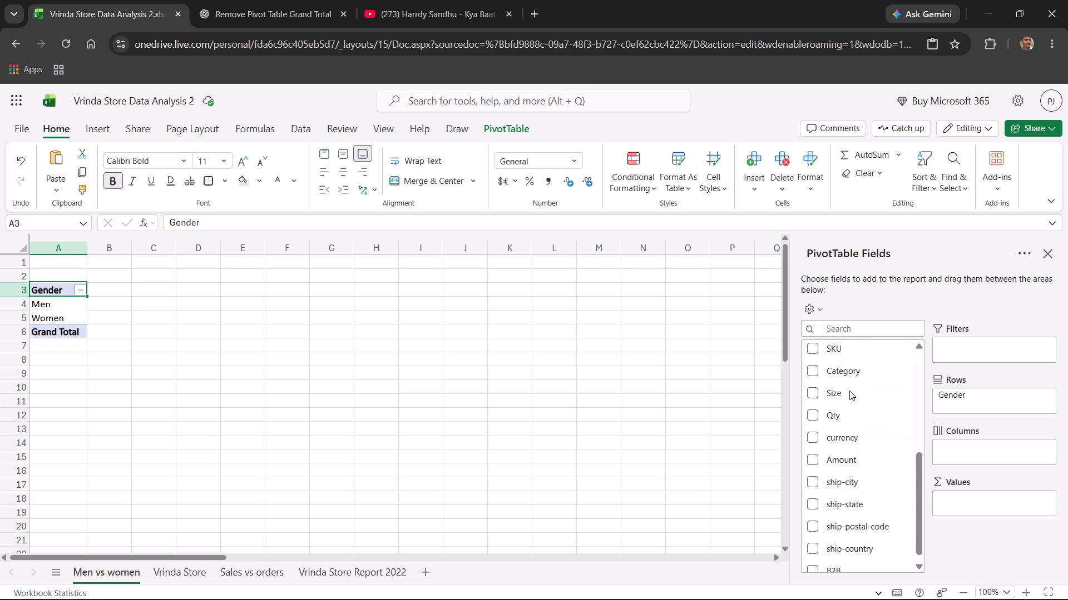
pyautogui.scroll(2, 849, 391)
pyautogui.scroll(-2, 857, 429)
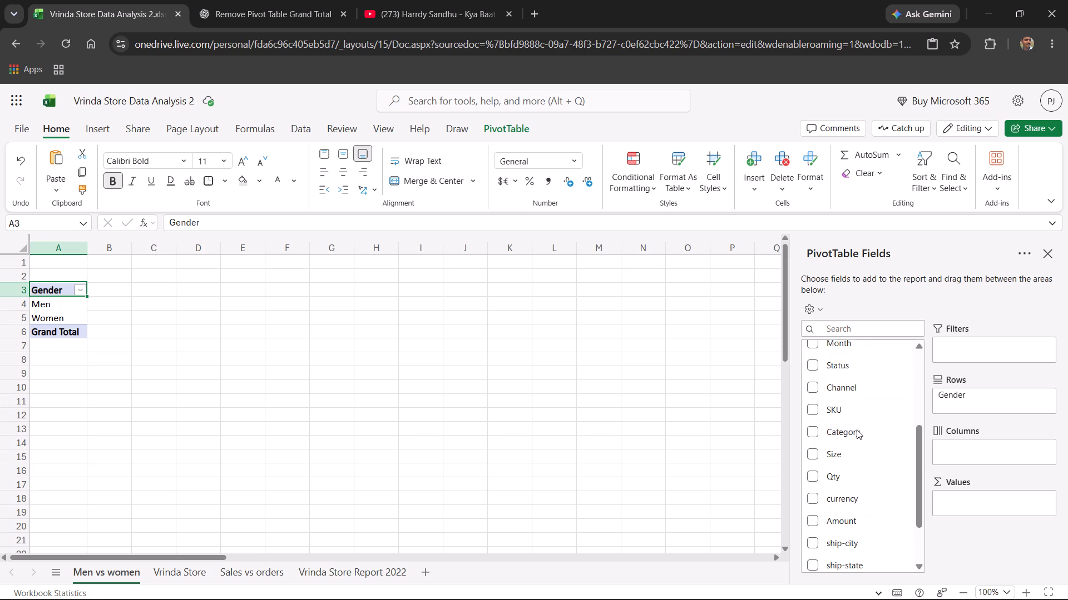
pyautogui.scroll(-6, 857, 429)
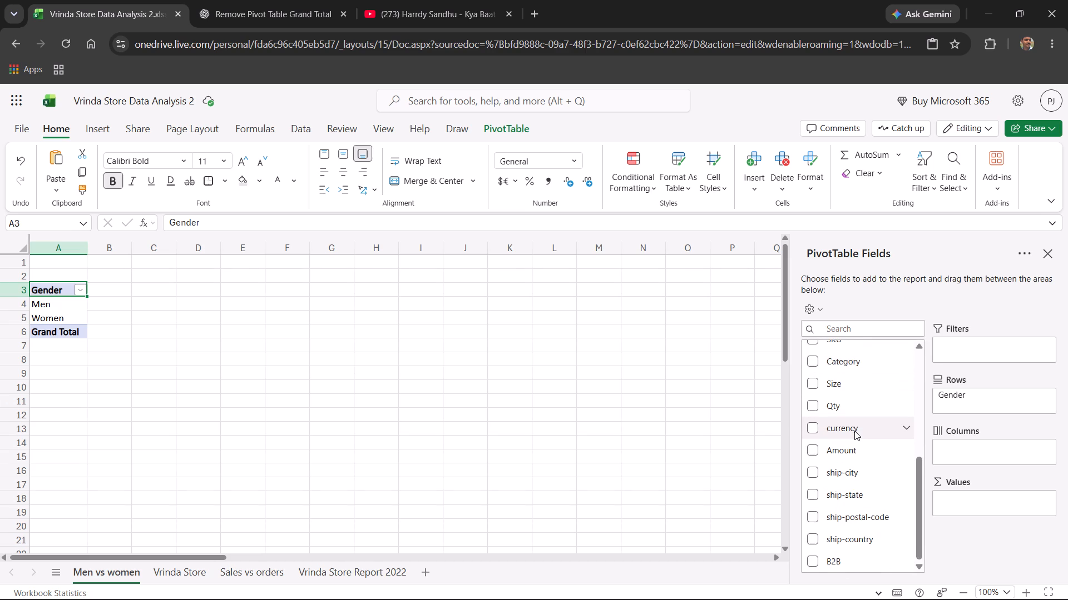
pyautogui.moveTo(842, 451); pyautogui.dragTo(967, 493)
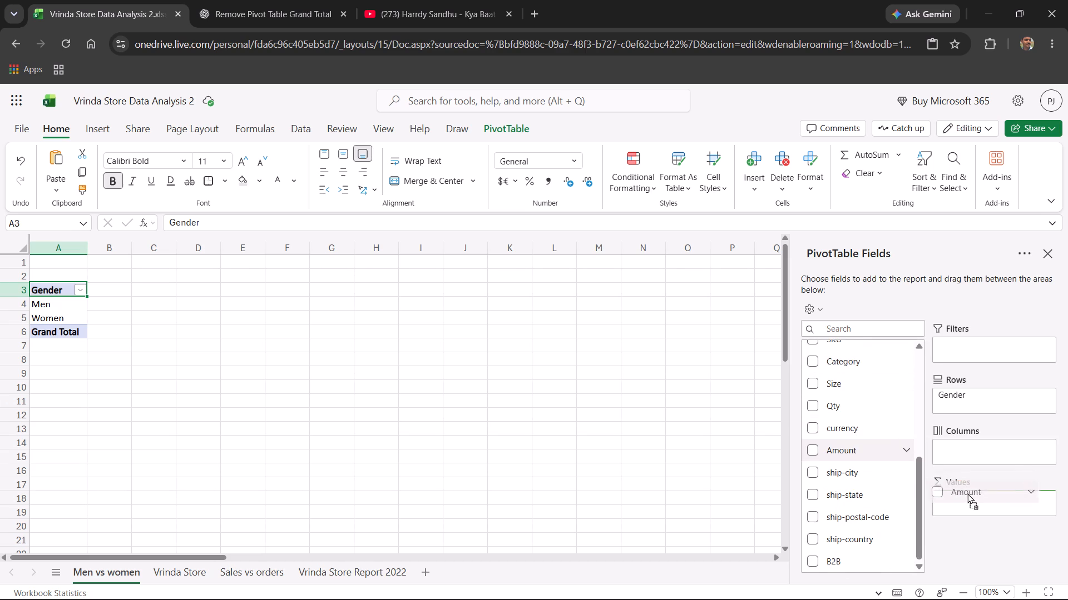
pyautogui.moveTo(967, 493); pyautogui.dragTo(978, 502)
pyautogui.click(477, 415)
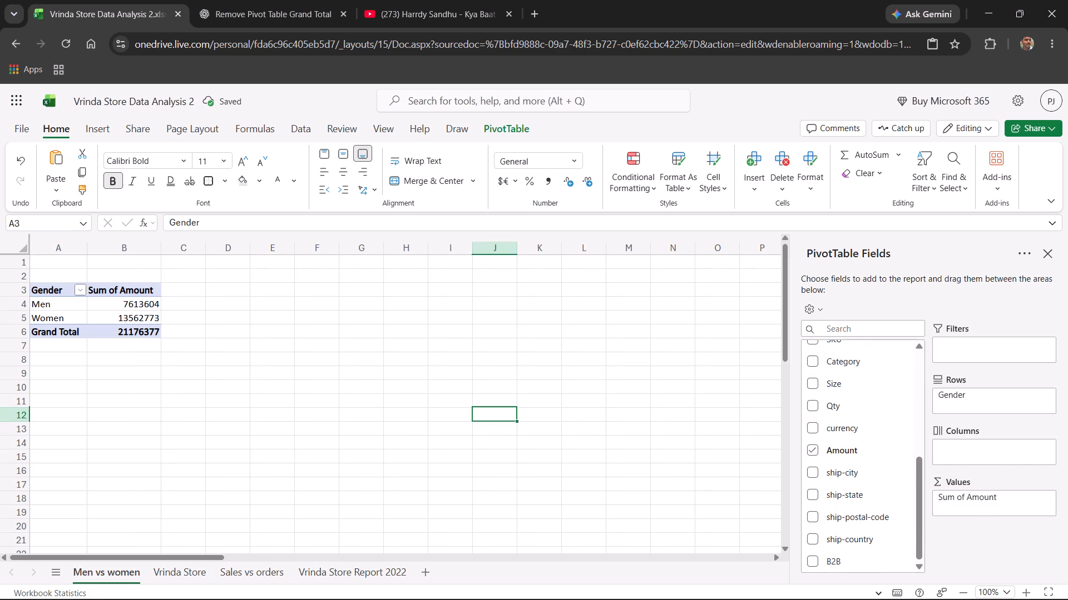
# Remove the grand total row from the gender PivotTable.
pyautogui.click(61, 337)
pyautogui.rightClick(61, 336)
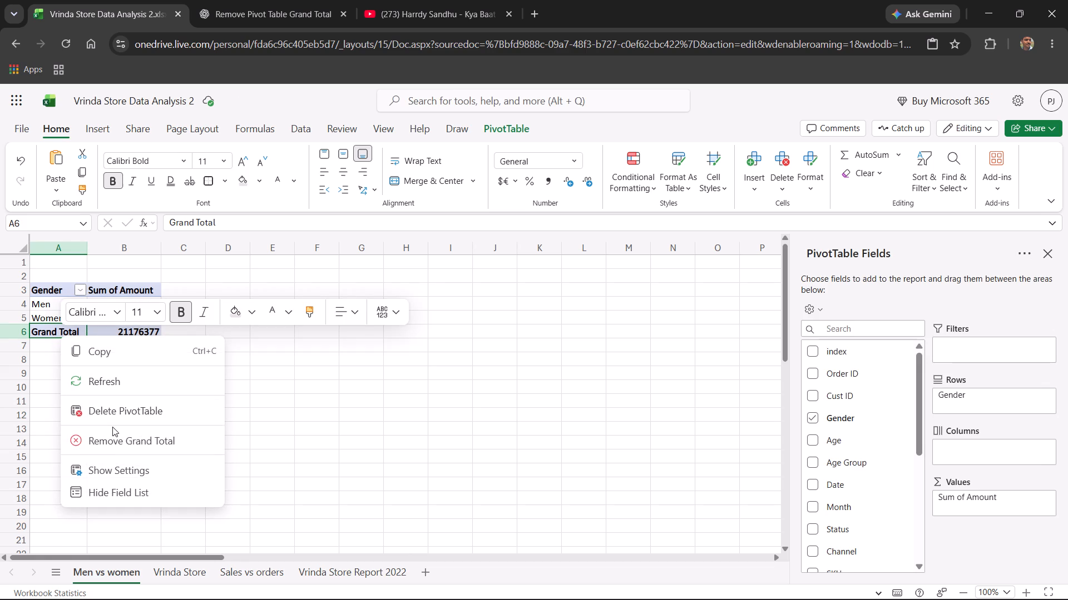
pyautogui.click(112, 436)
pyautogui.click(76, 407)
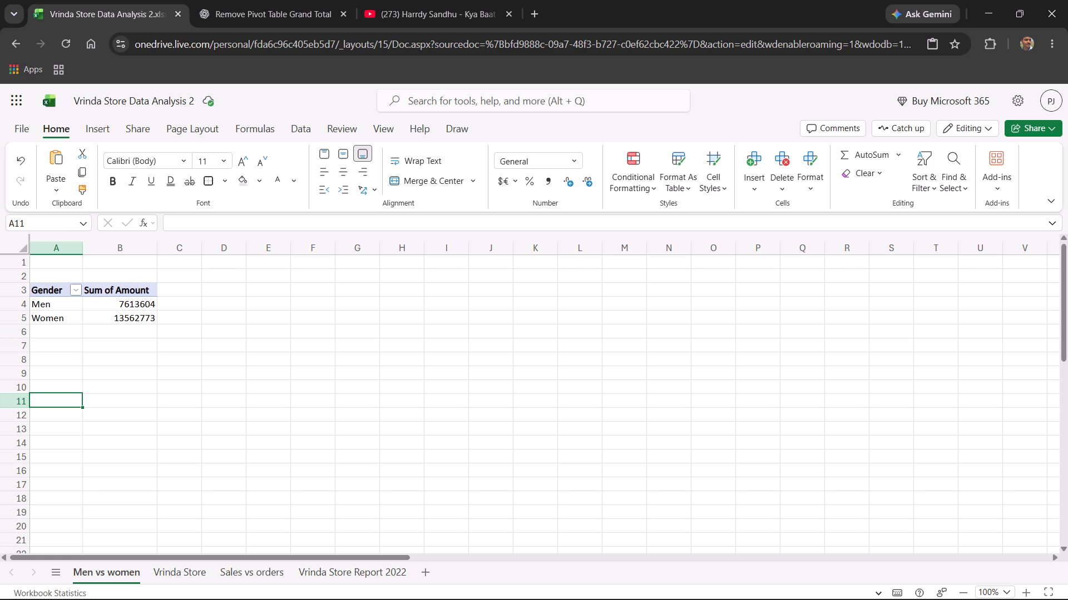
# Insert a 2-D pie chart from the gender PivotTable range A3:B5.
pyautogui.moveTo(133, 321); pyautogui.dragTo(56, 299)
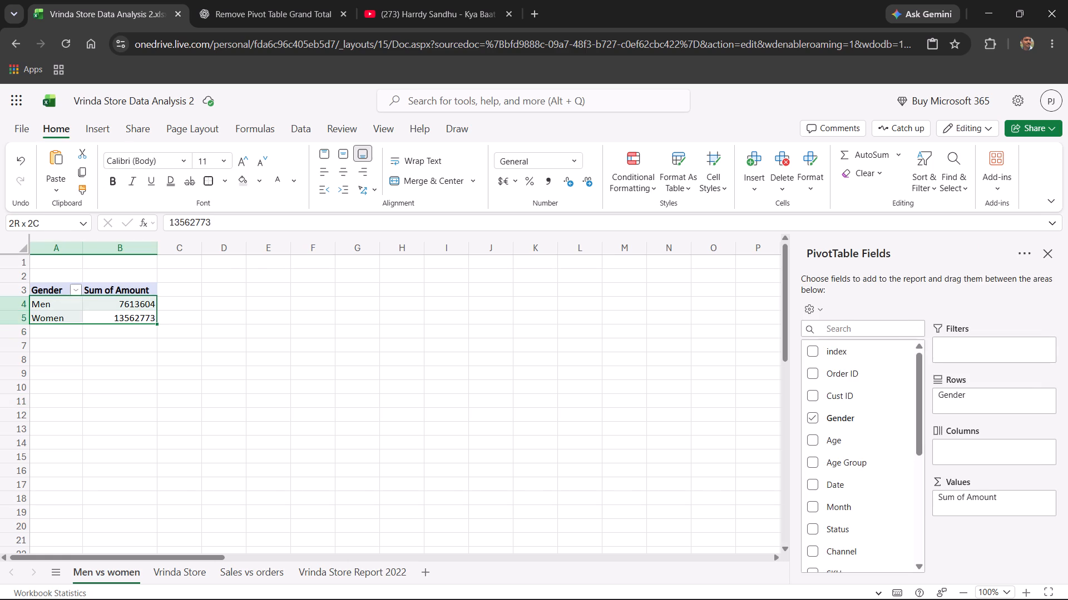
pyautogui.moveTo(56, 299); pyautogui.dragTo(51, 292)
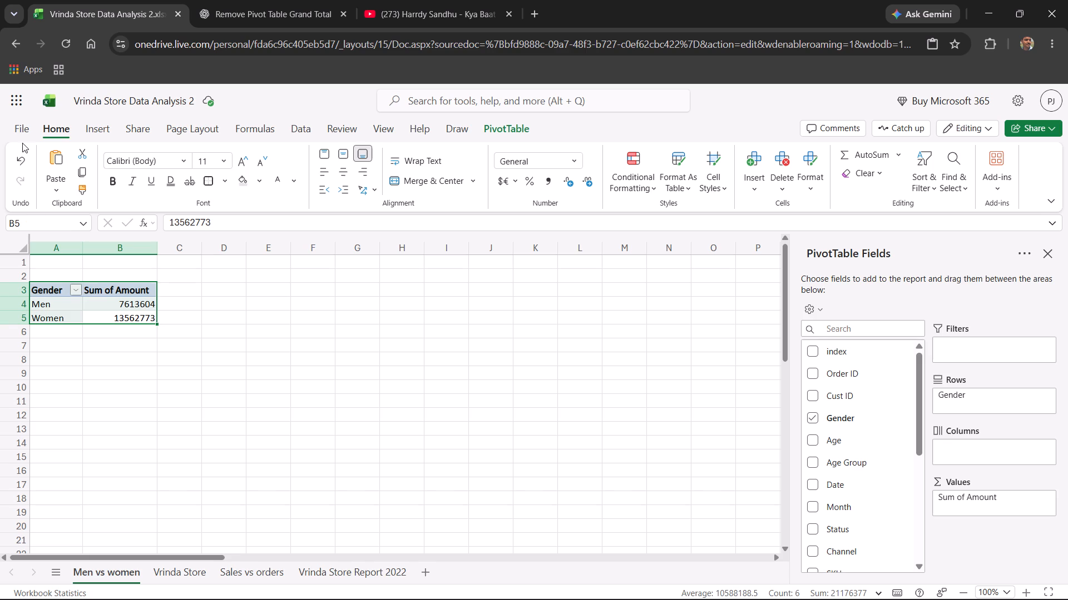
pyautogui.click(92, 122)
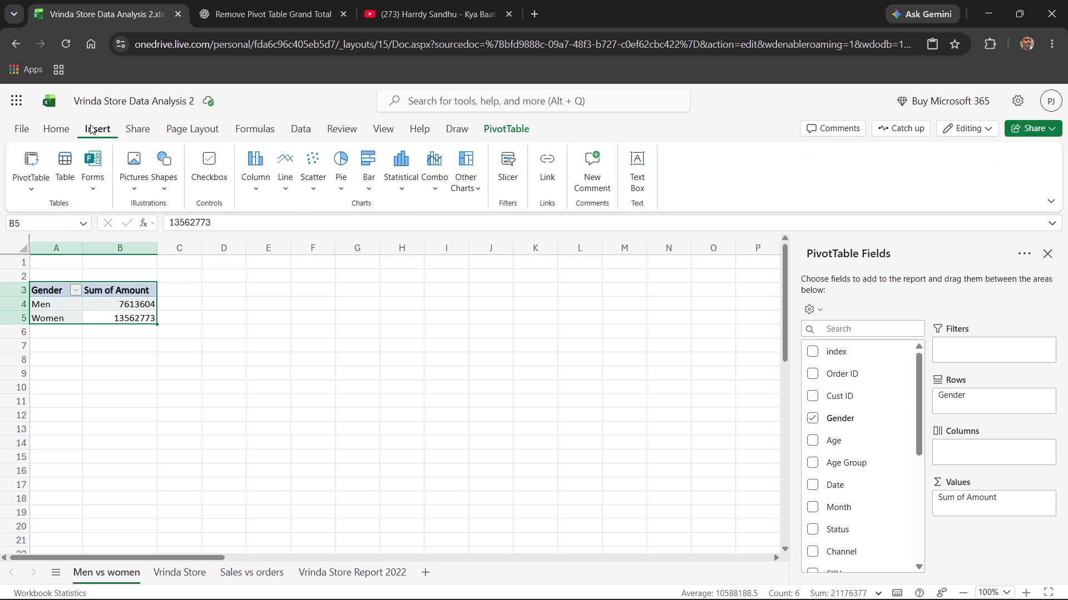
pyautogui.click(344, 156)
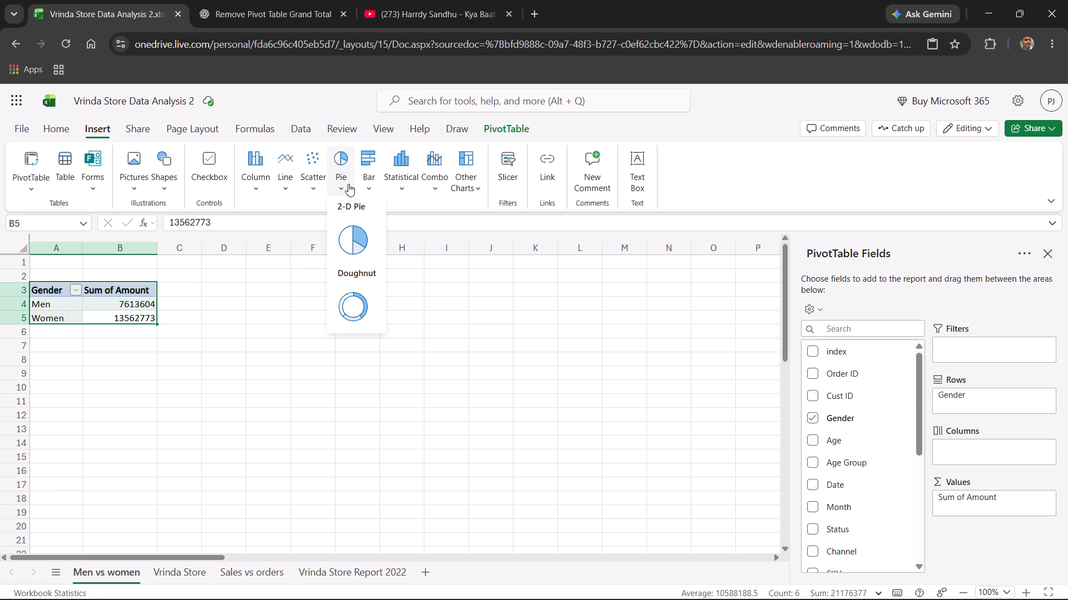
pyautogui.click(349, 229)
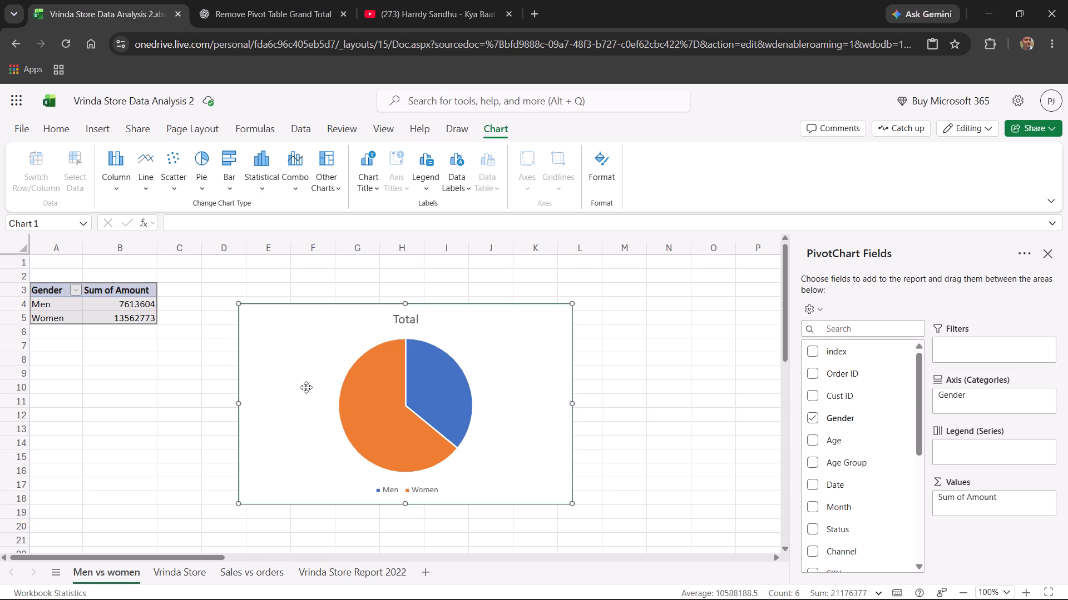
# Change the pie chart's title to "Sales Men Vs Women".
pyautogui.click(394, 323)
pyautogui.doubleClick(408, 319)
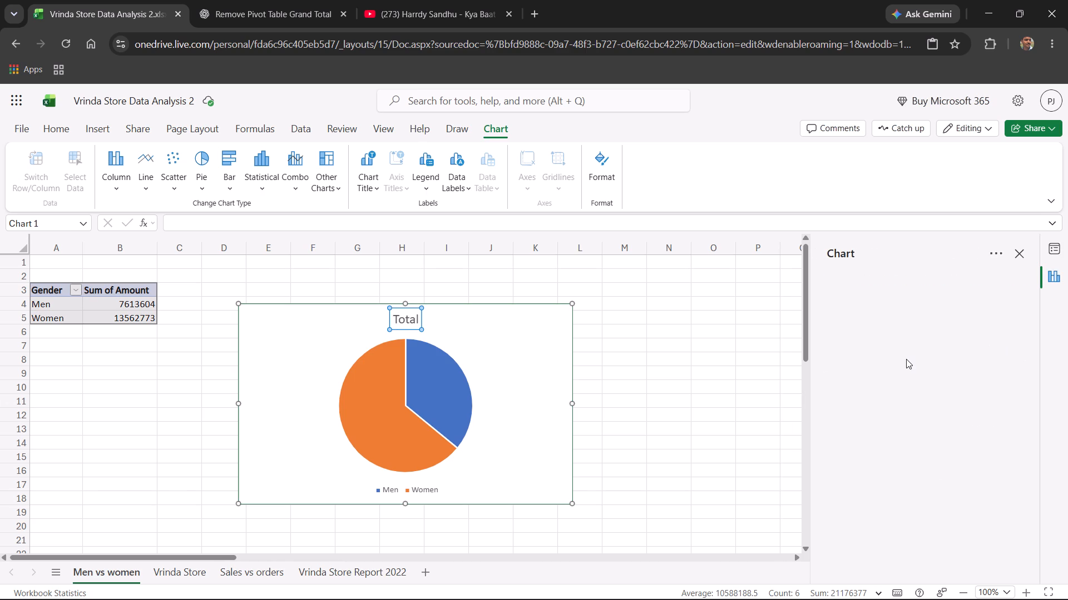
pyautogui.scroll(-1, 917, 426)
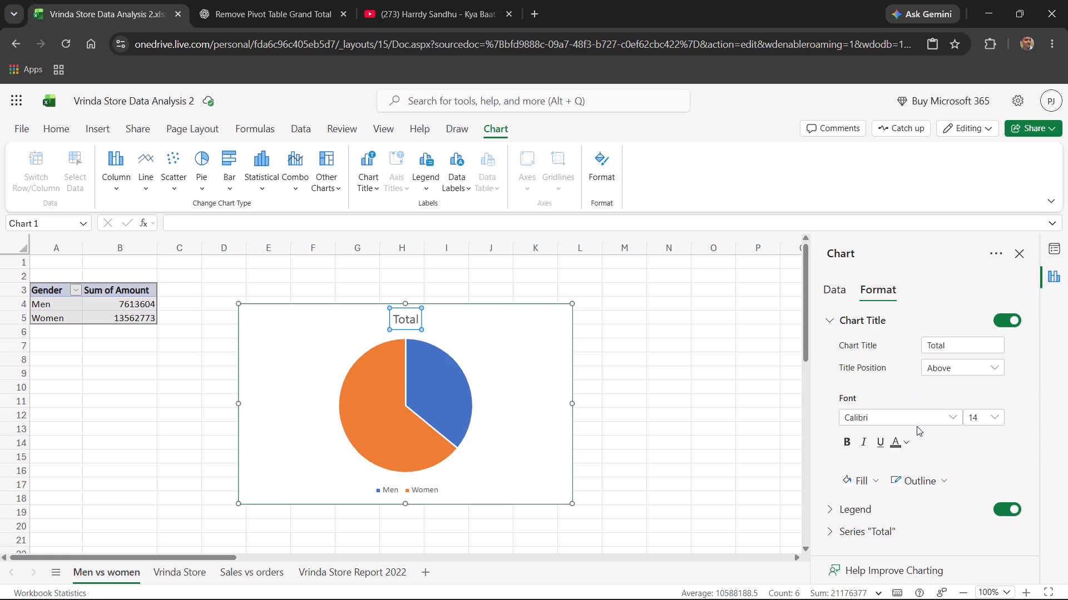
pyautogui.moveTo(953, 338); pyautogui.dragTo(913, 344)
pyautogui.write('Sales')
pyautogui.press('space')
pyautogui.write('Men')
pyautogui.press('space')
pyautogui.write('Vs')
pyautogui.press('space')
pyautogui.write('WOmen')
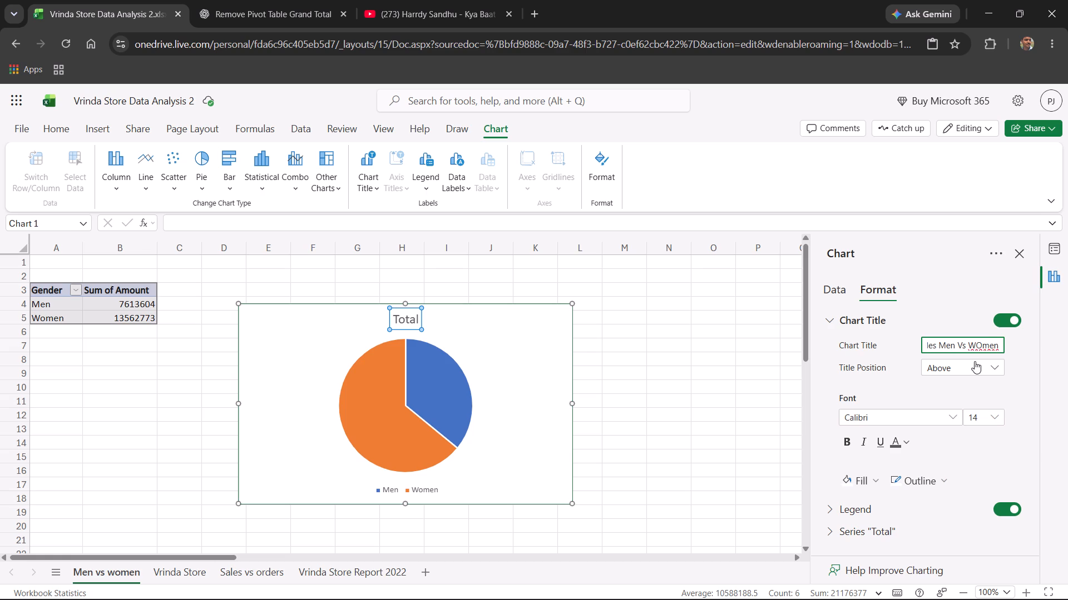
pyautogui.press('Left')
pyautogui.press('Left')
pyautogui.press('Left')
pyautogui.press('BackSpace')
pyautogui.press('o')
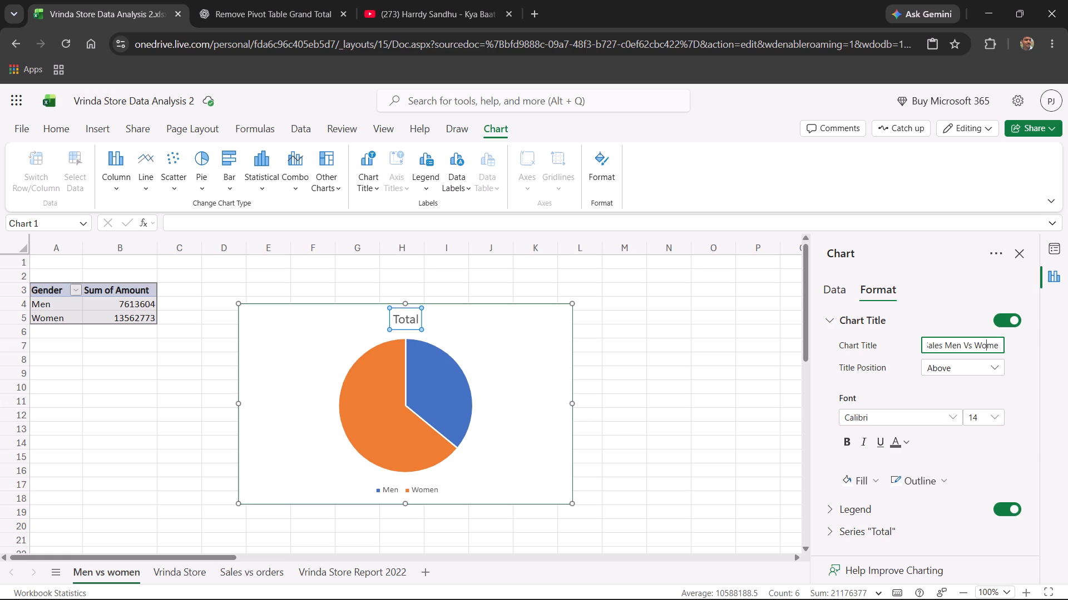
pyautogui.click(1029, 373)
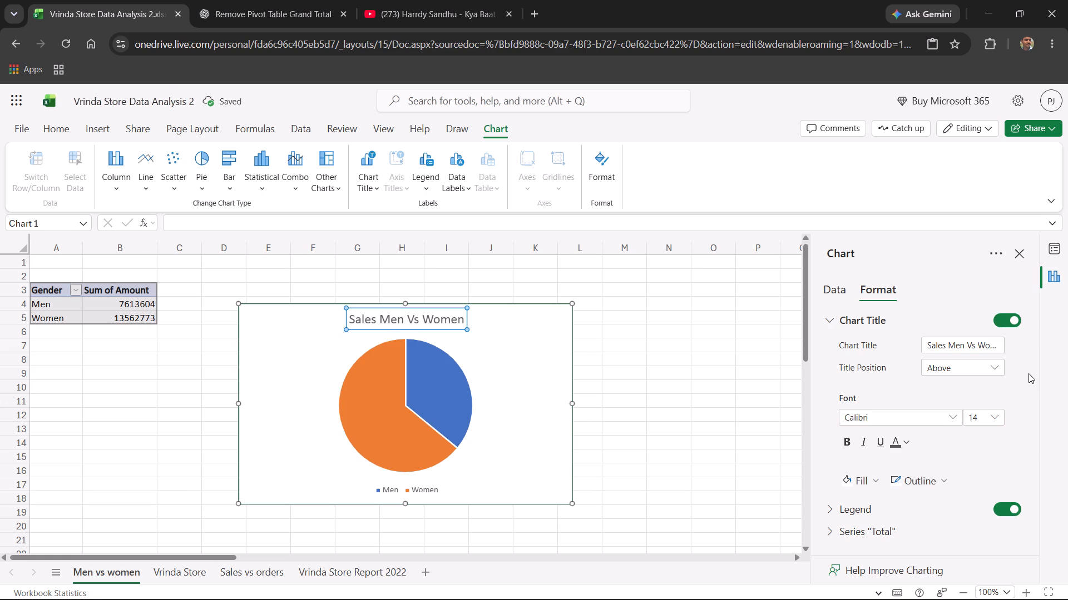
# Make the pie chart's title bold.
pyautogui.click(850, 441)
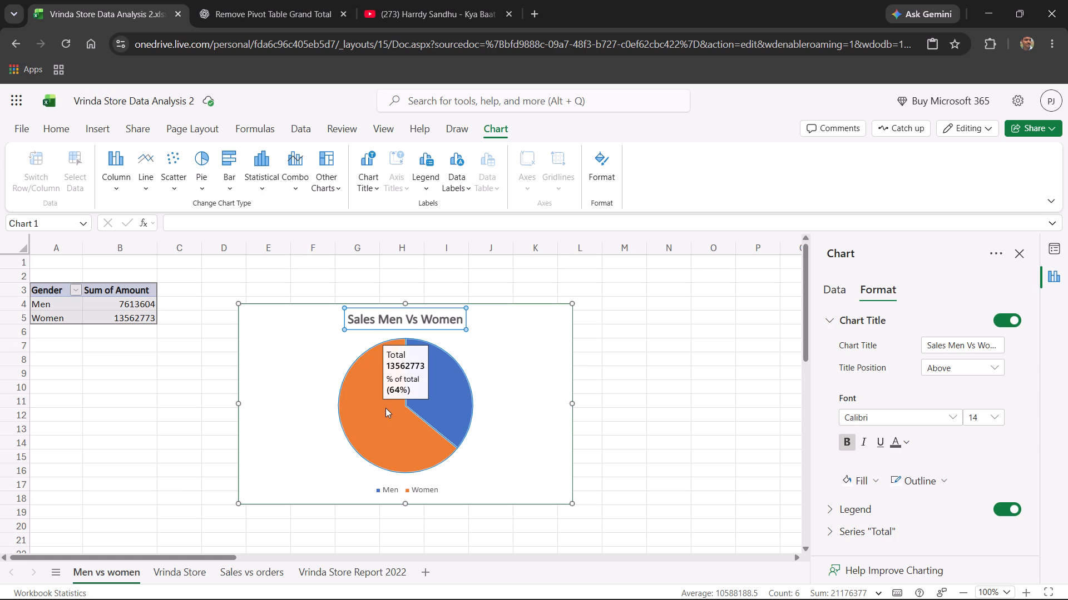
# Turn on data labels for the pie chart's Total series.
pyautogui.scroll(-2, 994, 398)
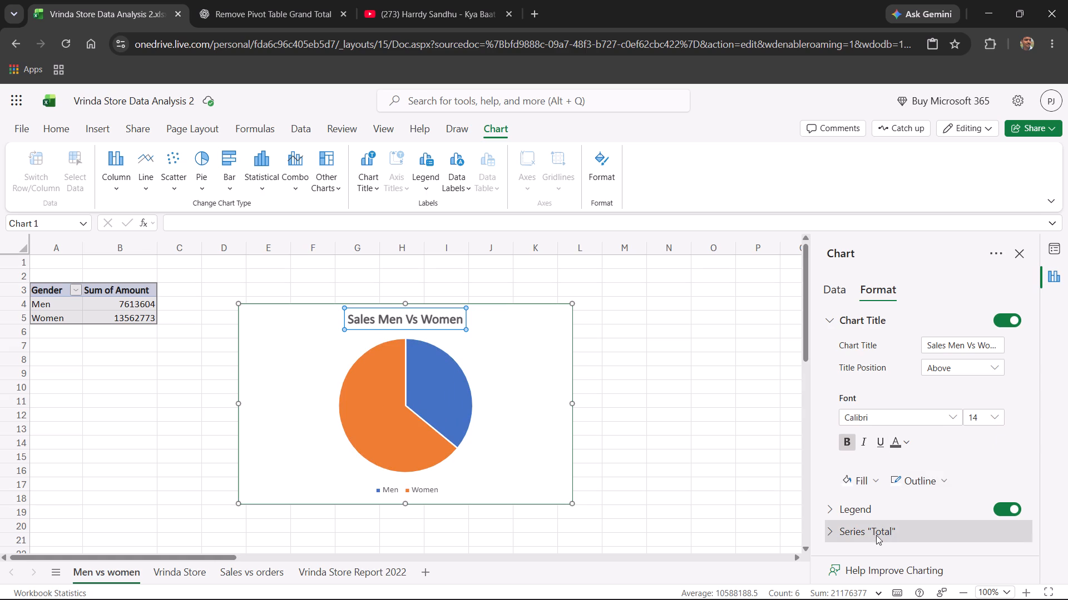
pyautogui.click(857, 531)
pyautogui.scroll(-3, 902, 493)
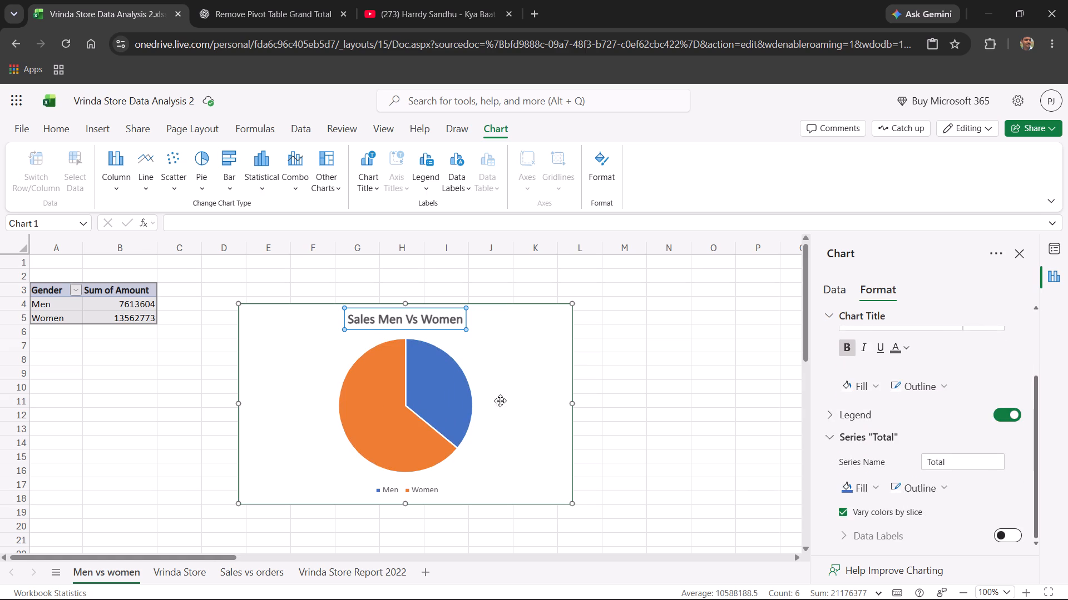
pyautogui.doubleClick(461, 393)
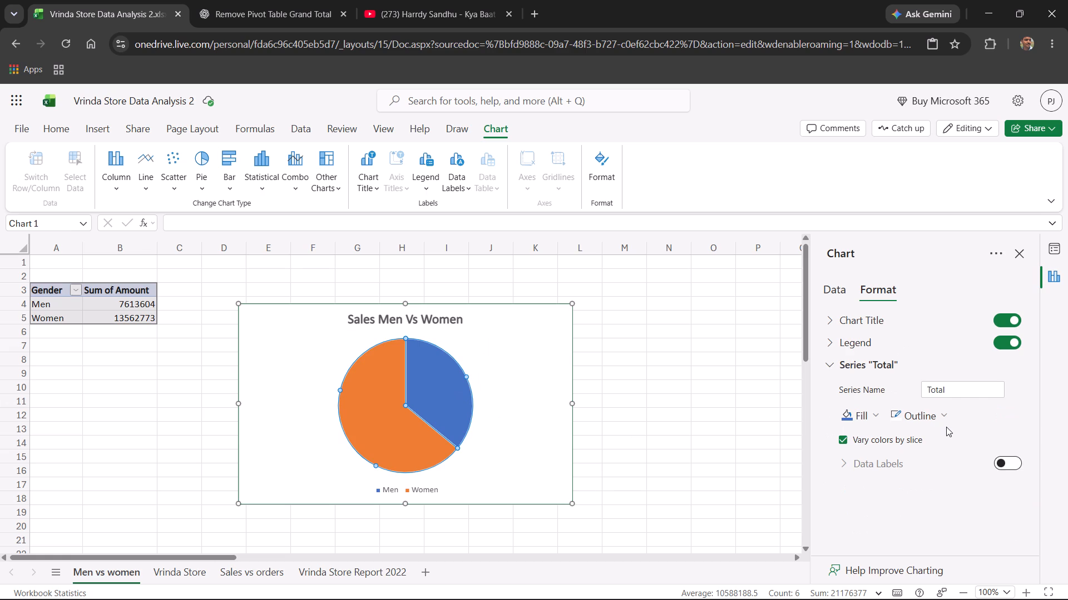
pyautogui.scroll(1, 940, 413)
pyautogui.click(866, 463)
pyautogui.click(1004, 462)
# Set the pie chart's data labels to font size 12 and bold.
pyautogui.scroll(-1, 959, 502)
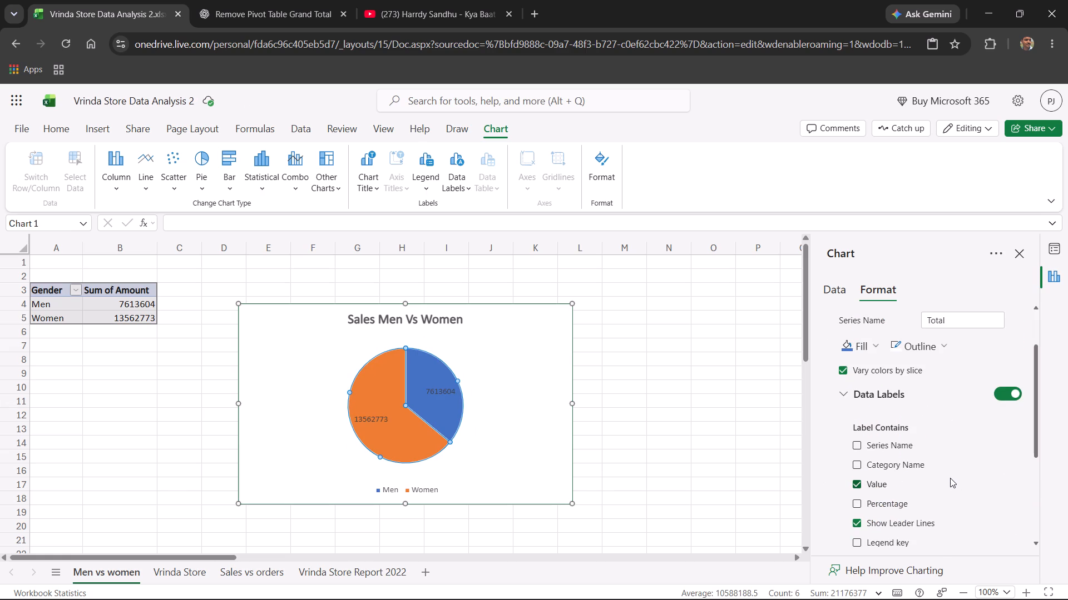
pyautogui.scroll(-2, 950, 476)
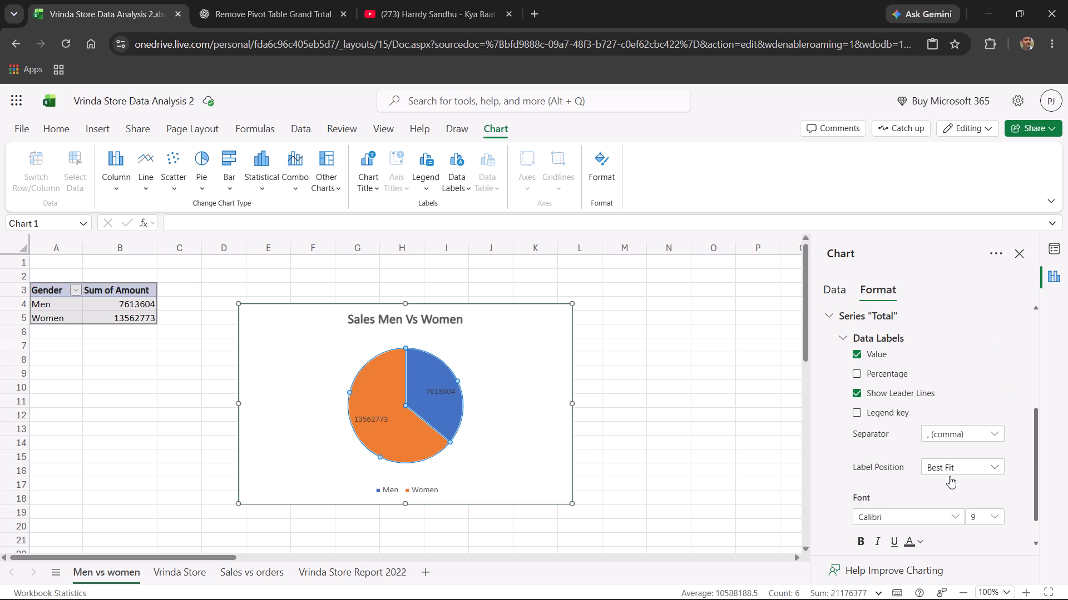
pyautogui.click(994, 514)
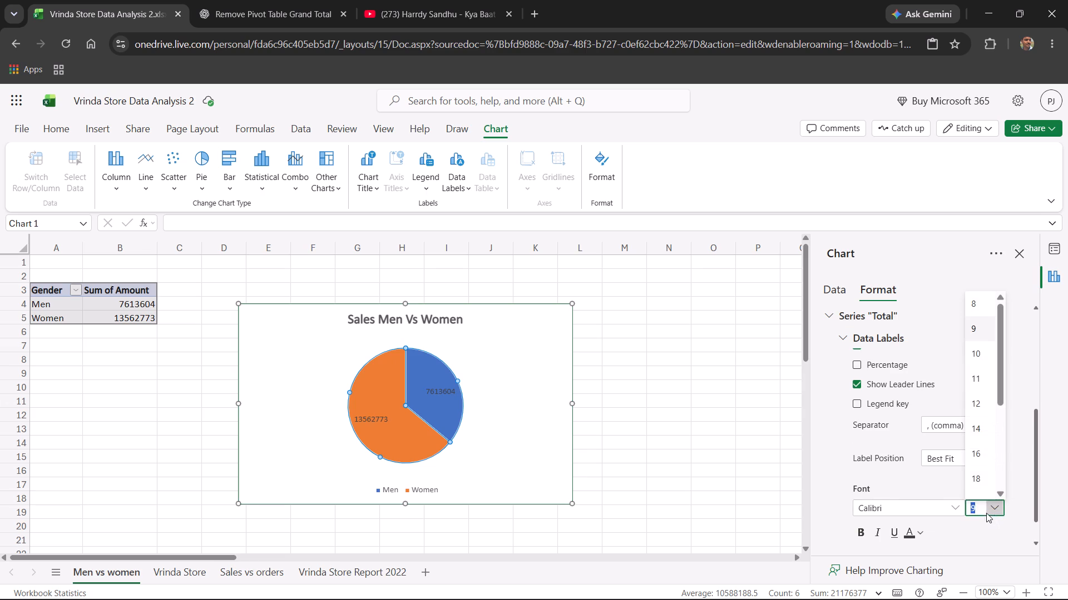
pyautogui.click(976, 407)
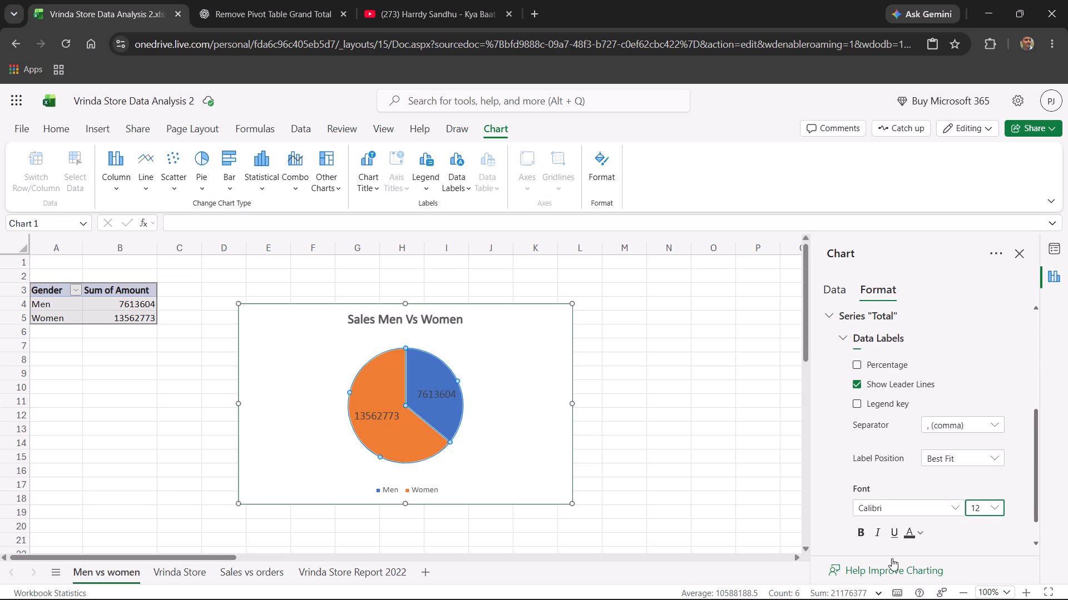
pyautogui.click(865, 531)
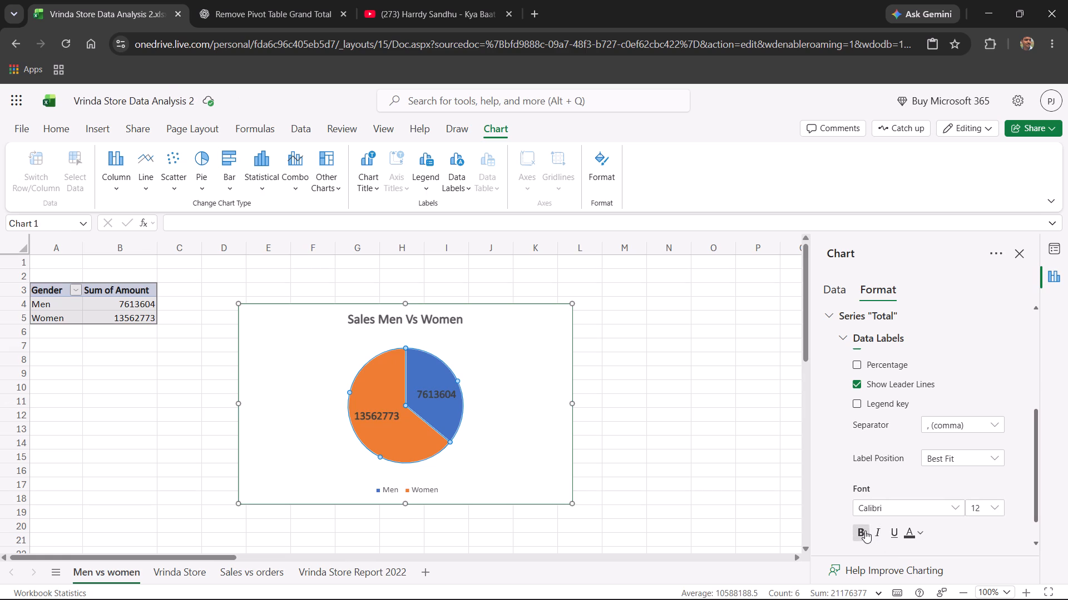
# Examine the formatting options for the pie chart's data labels, including the text of the Men slice's label.
pyautogui.scroll(-4, 955, 513)
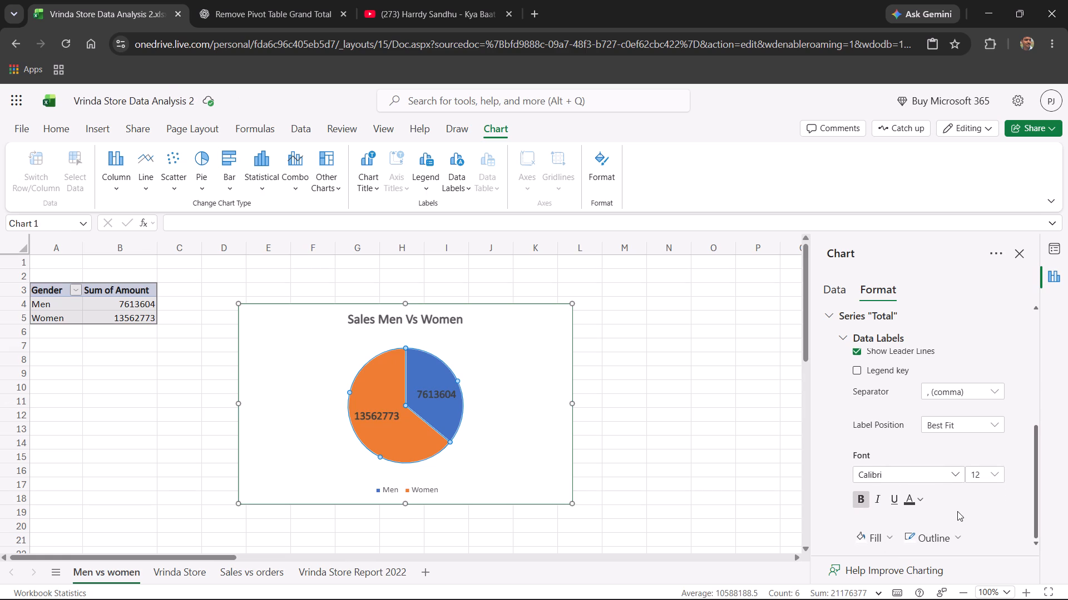
pyautogui.scroll(4, 957, 511)
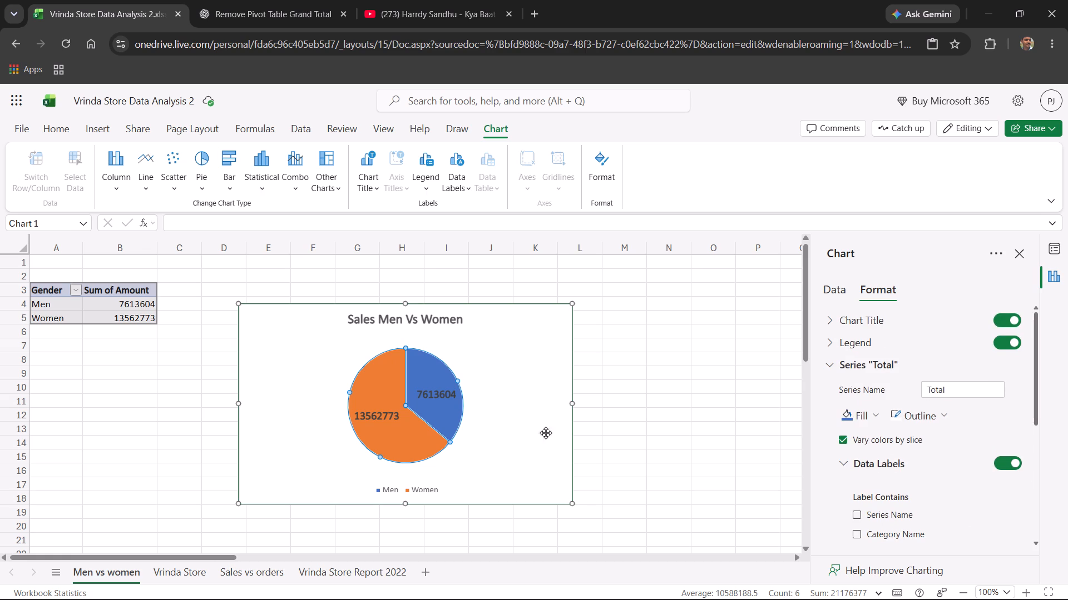
pyautogui.click(431, 388)
pyautogui.doubleClick(431, 388)
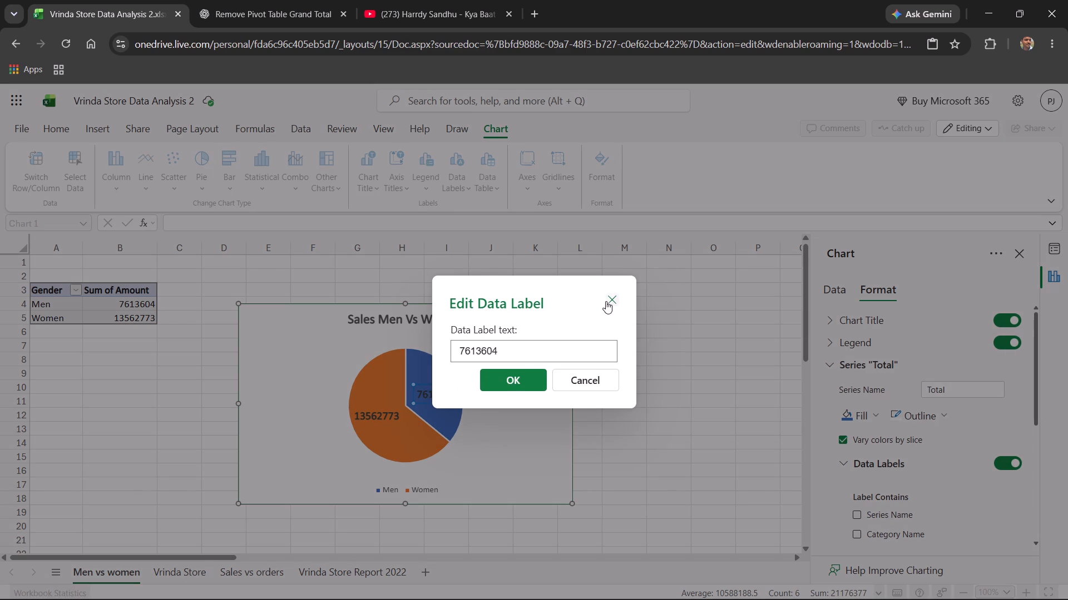
pyautogui.click(609, 301)
pyautogui.click(439, 393)
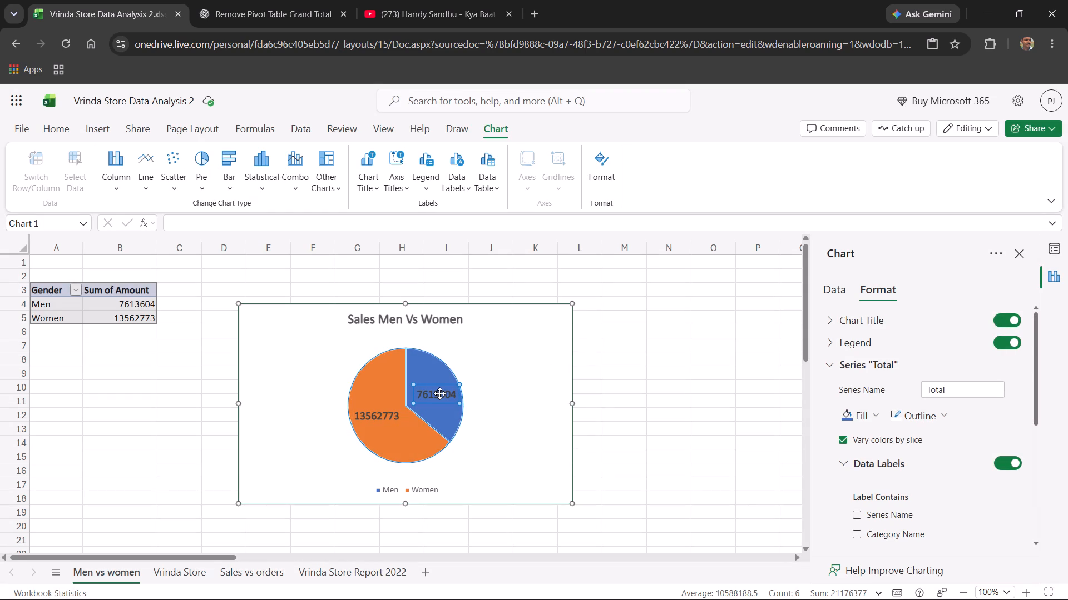
pyautogui.scroll(-6, 872, 474)
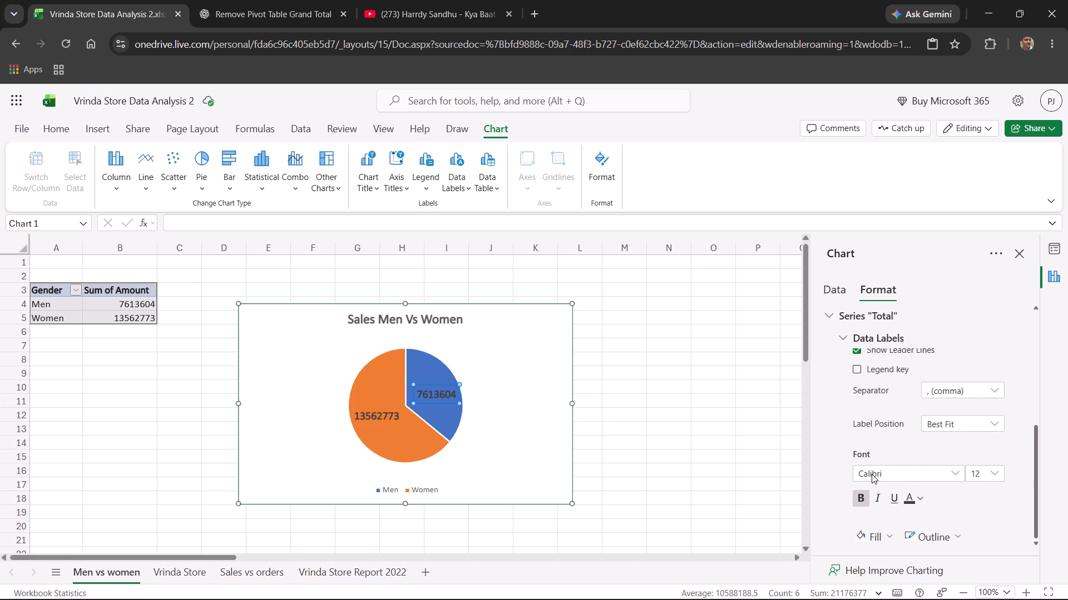
pyautogui.scroll(2, 872, 474)
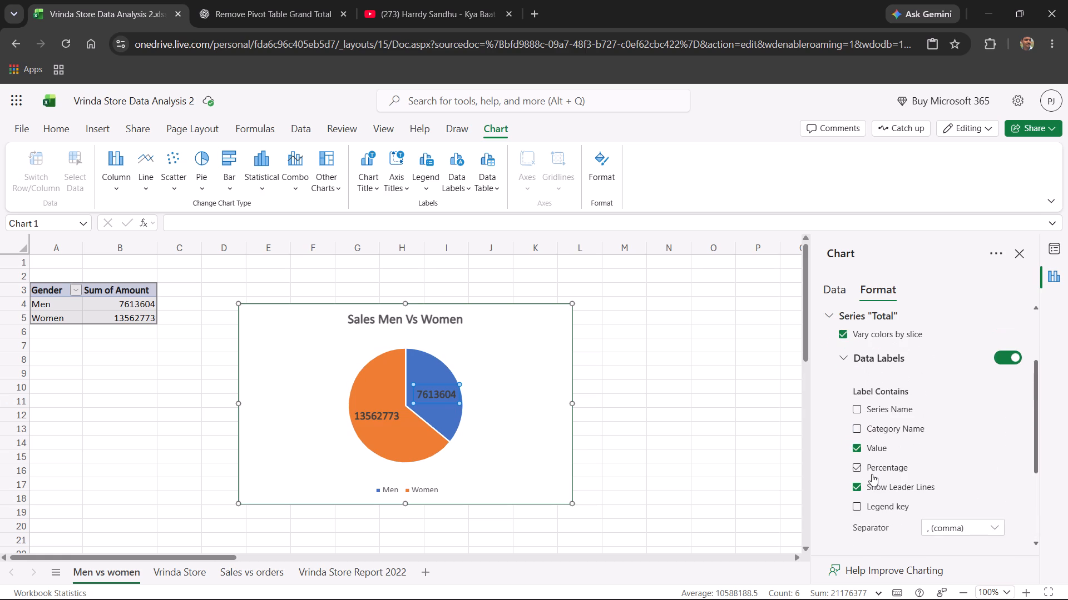
pyautogui.scroll(5, 872, 474)
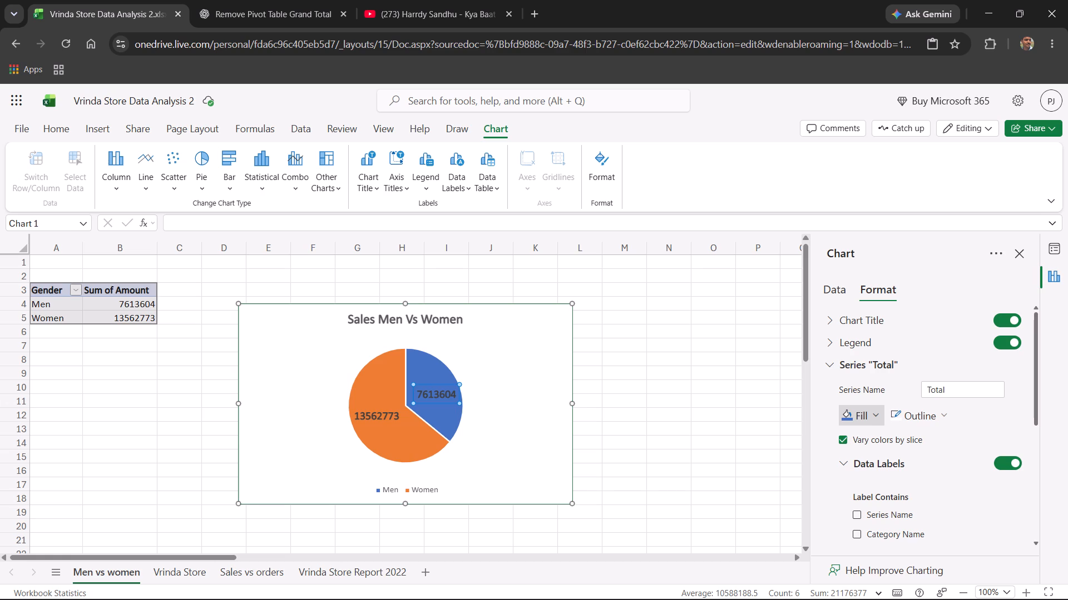
# Shift the pie chart slightly toward the PivotTable and widen it to span about columns D to L, rows 4 to 18.
pyautogui.moveTo(574, 504); pyautogui.dragTo(558, 483)
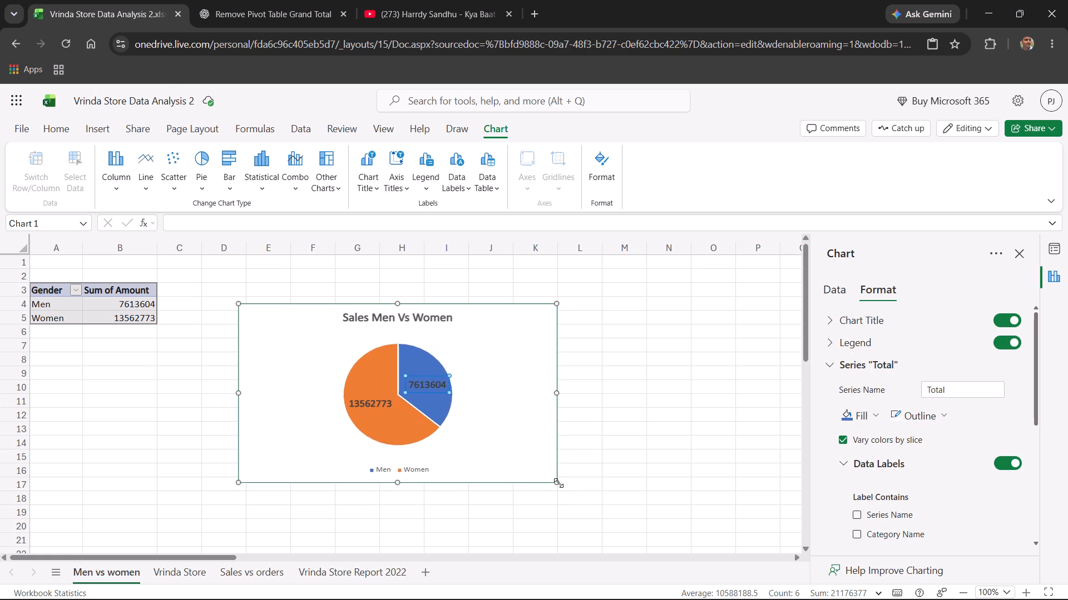
pyautogui.moveTo(558, 483); pyautogui.dragTo(603, 499)
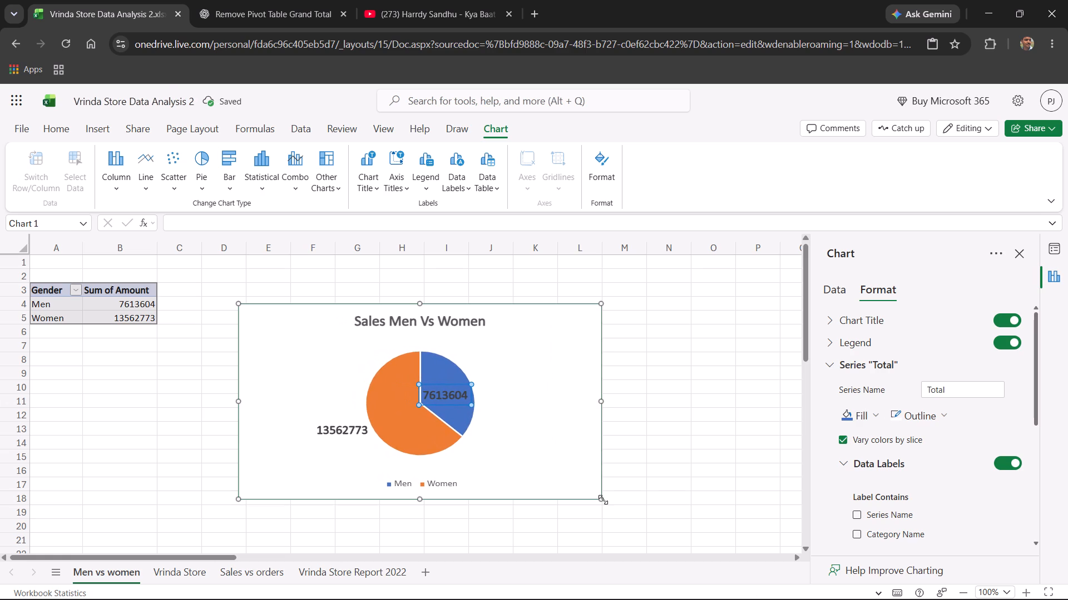
pyautogui.moveTo(602, 333); pyautogui.dragTo(586, 333)
pyautogui.moveTo(584, 401); pyautogui.dragTo(550, 393)
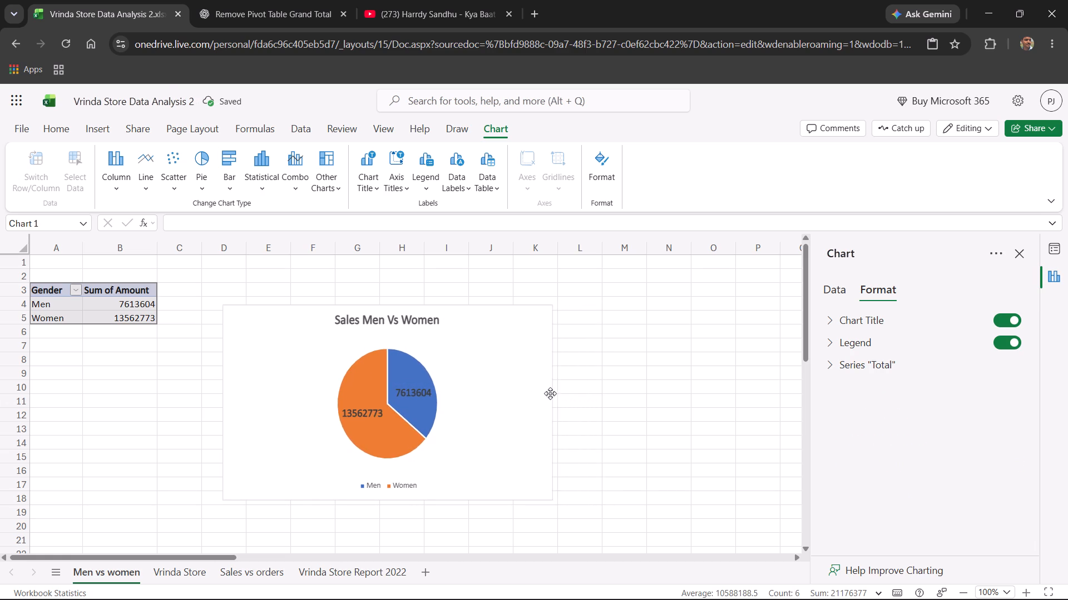
pyautogui.moveTo(550, 393); pyautogui.dragTo(600, 418)
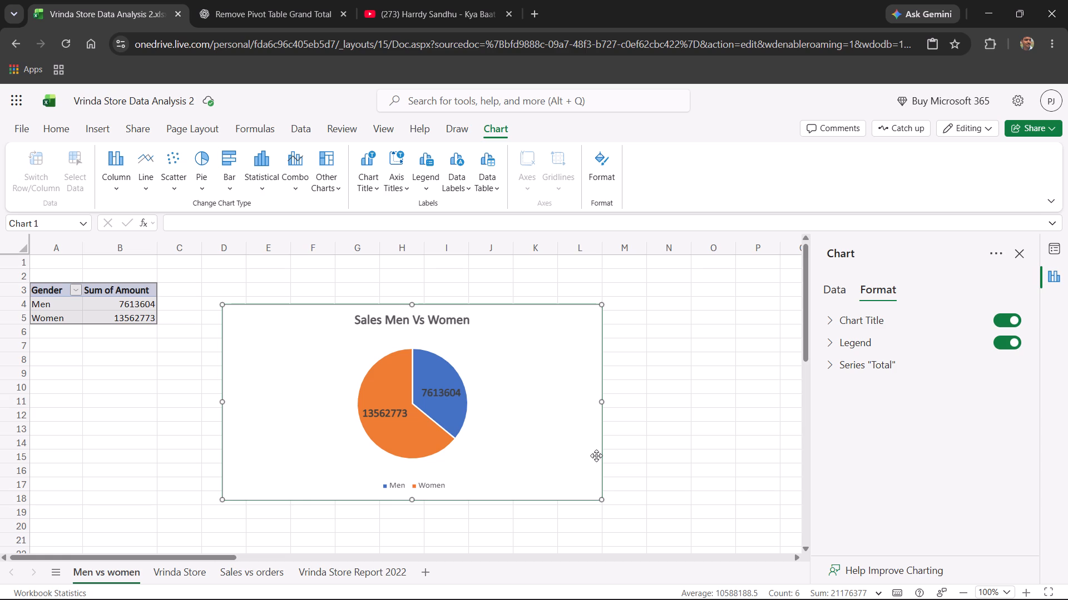
# Examine the formatting options for the pie chart's data labels, including the choices available for the separator.
pyautogui.click(450, 393)
pyautogui.scroll(-1, 892, 476)
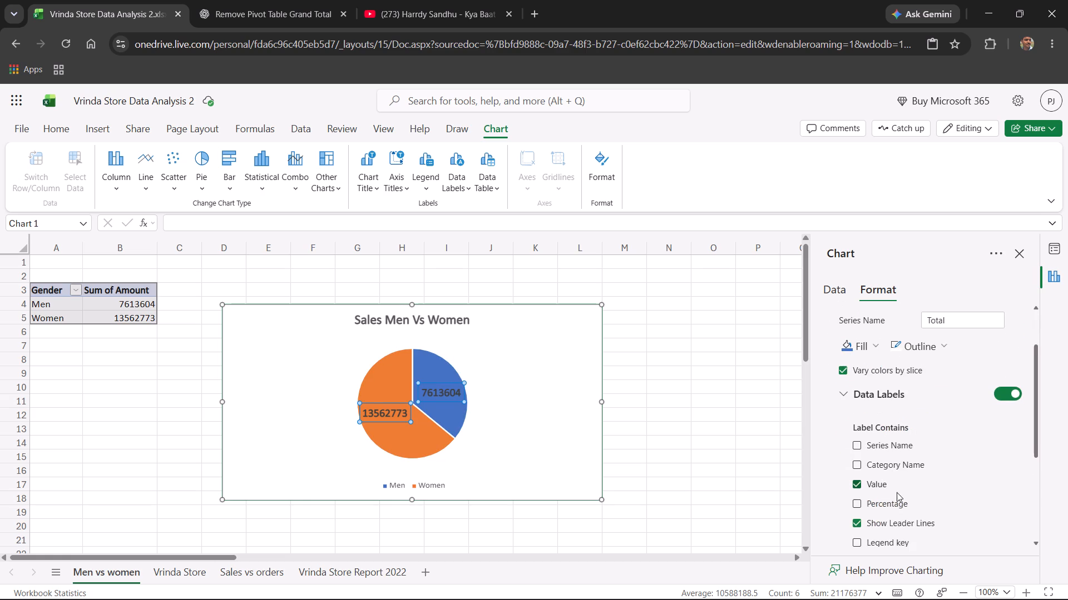
pyautogui.scroll(-3, 906, 500)
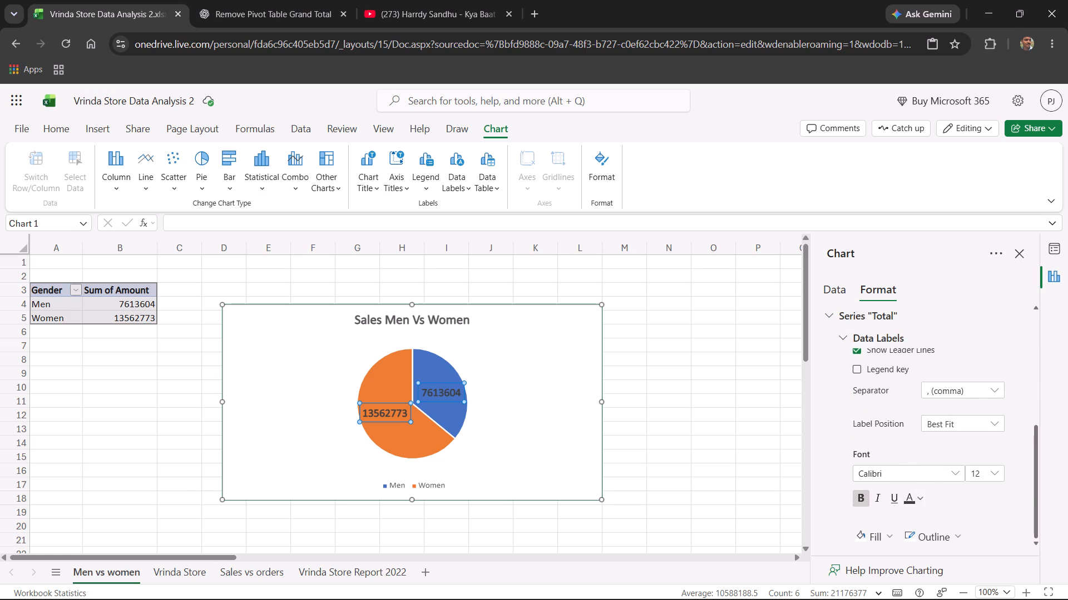
pyautogui.click(986, 384)
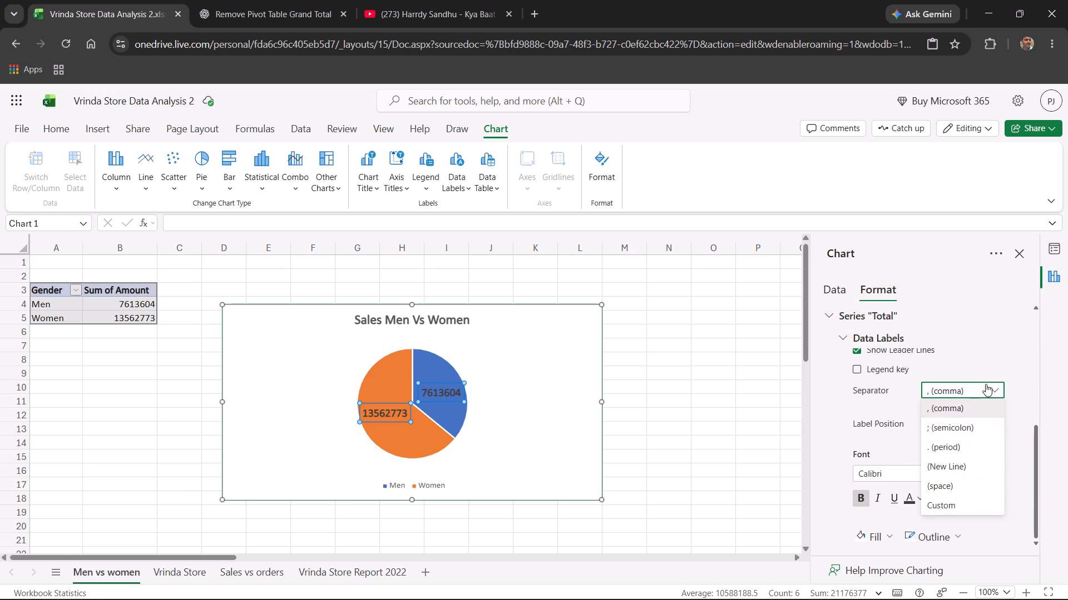
pyautogui.scroll(-3, 975, 448)
pyautogui.click(1008, 339)
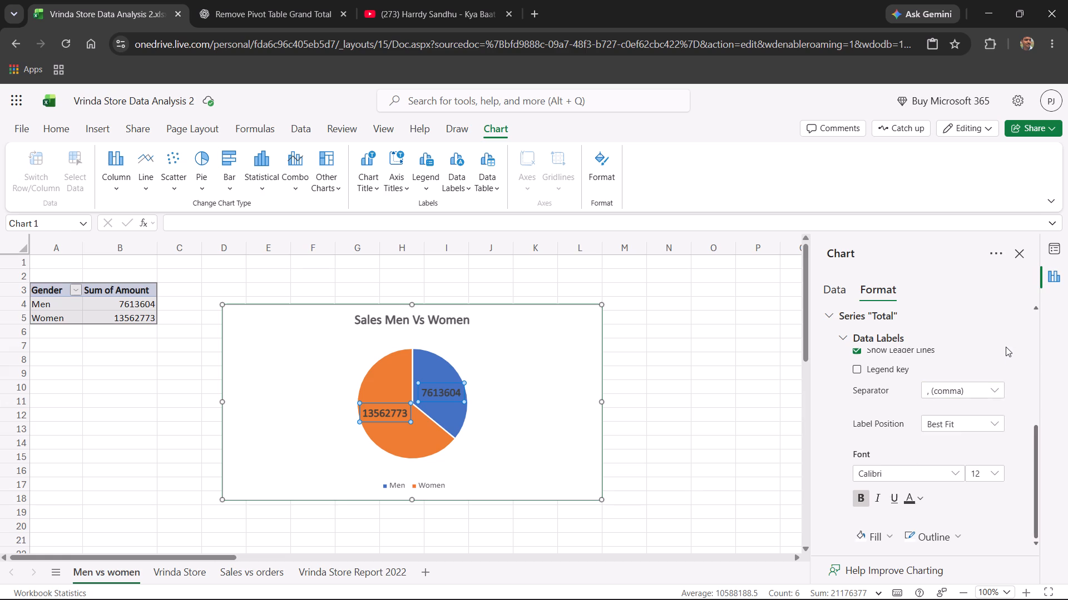
pyautogui.scroll(-2, 965, 474)
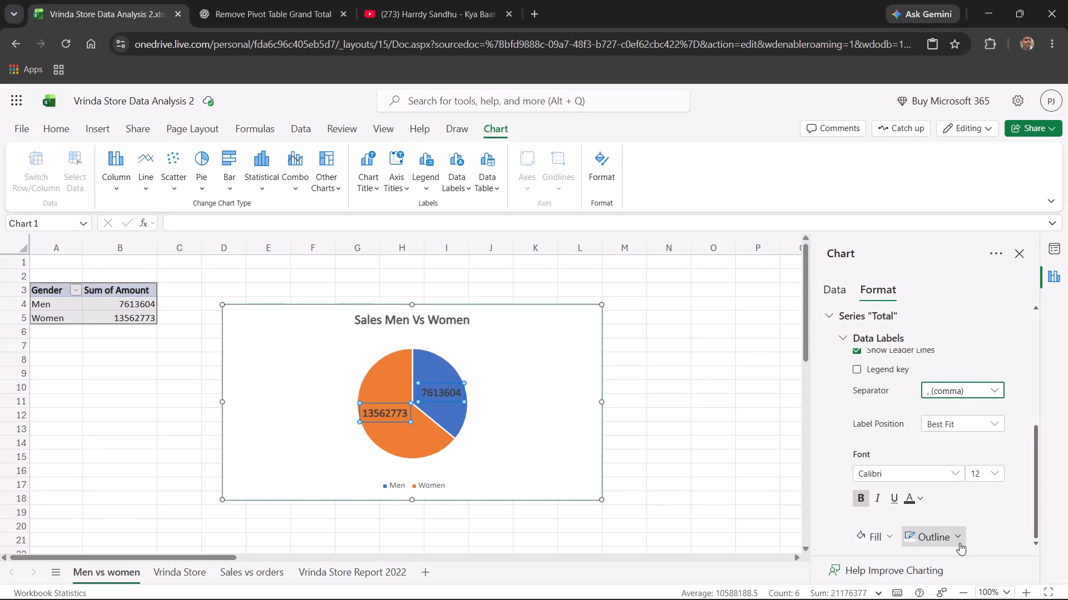
pyautogui.scroll(2, 945, 474)
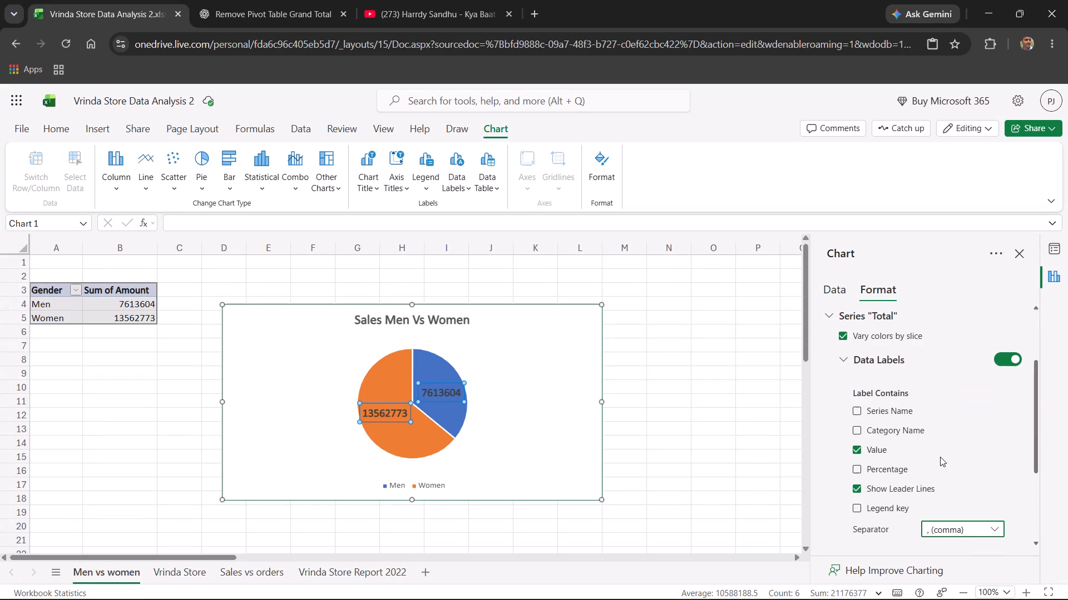
pyautogui.scroll(4, 949, 426)
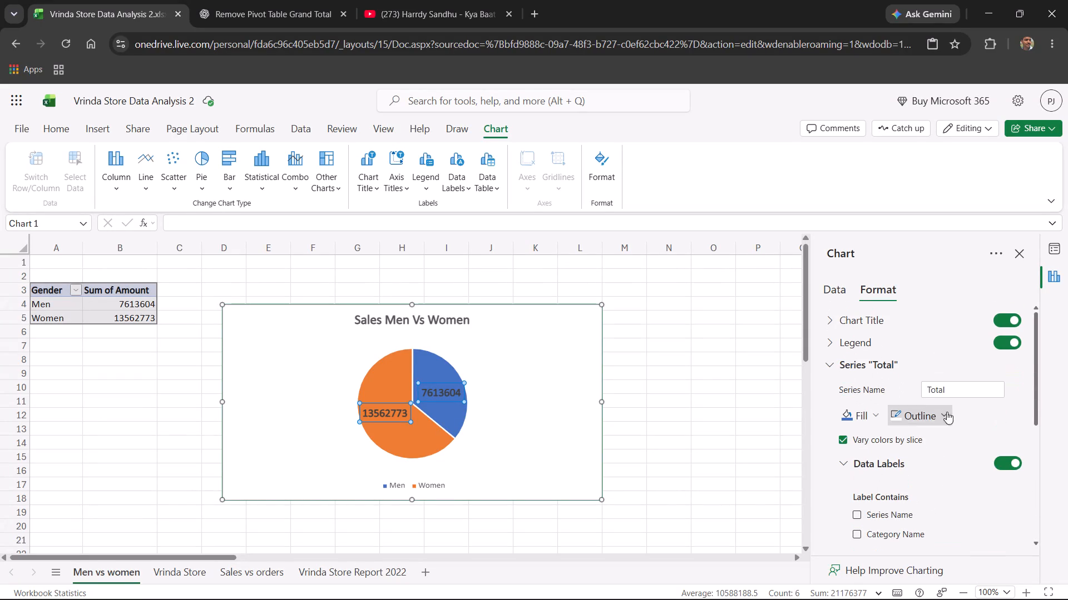
# Turn off the pie chart's legend and the Total series' data labels.
pyautogui.click(1011, 338)
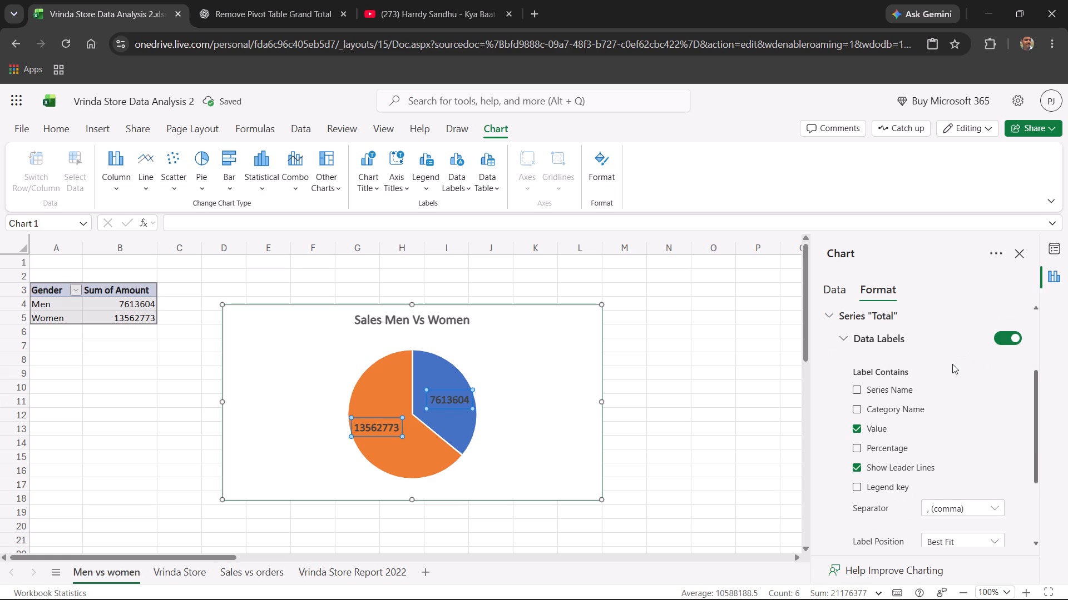
pyautogui.click(1009, 339)
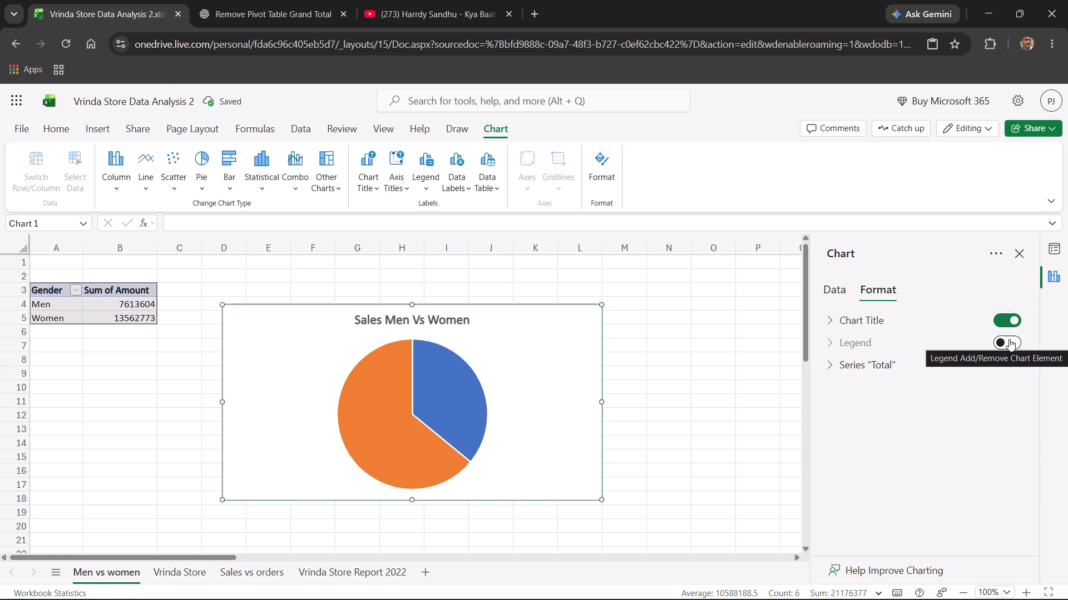
# Turn the pie chart's legend back on and set its position to Bottom.
pyautogui.click(1009, 339)
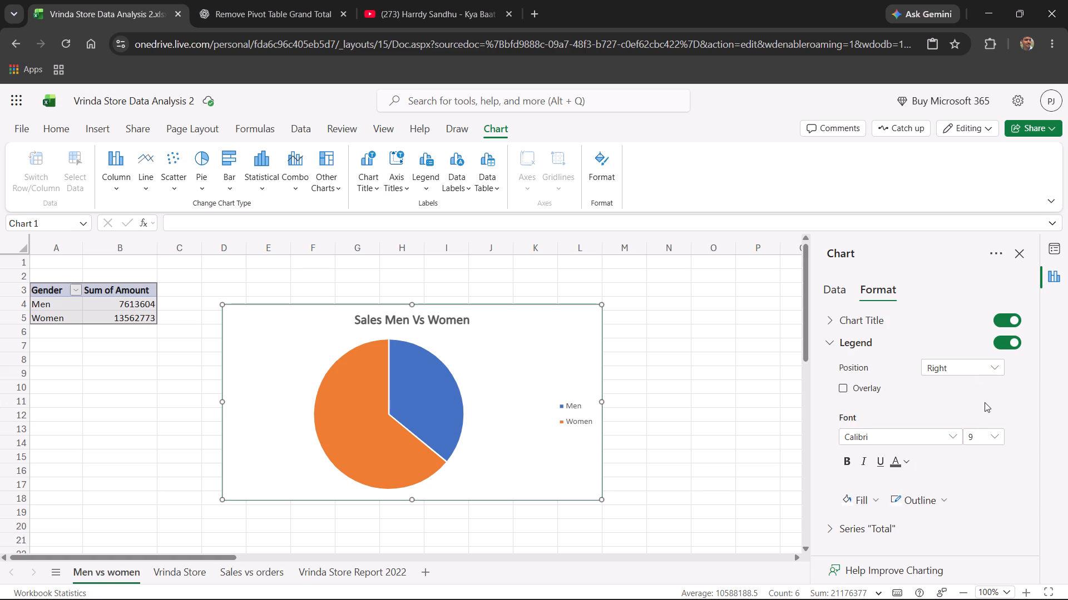
pyautogui.click(976, 362)
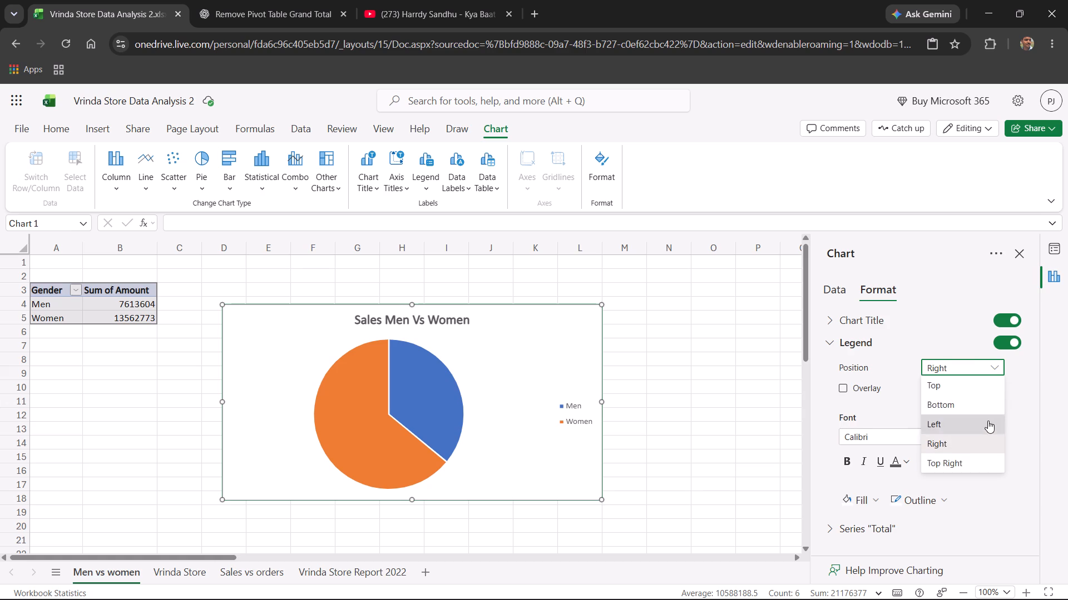
pyautogui.click(957, 405)
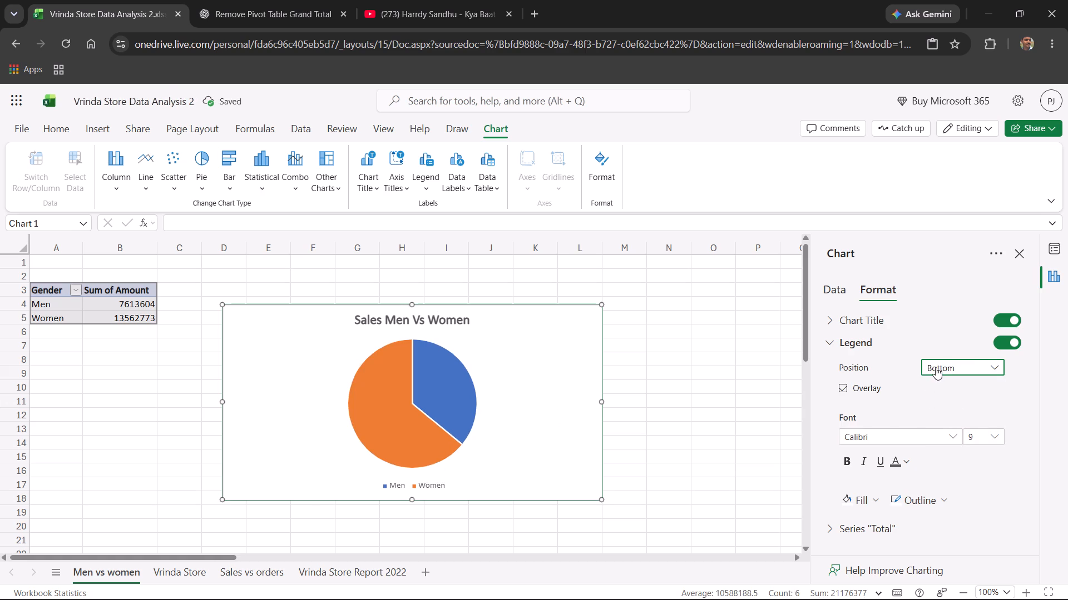
# Turn the data labels back on for the pie chart's Total series.
pyautogui.scroll(-1, 980, 457)
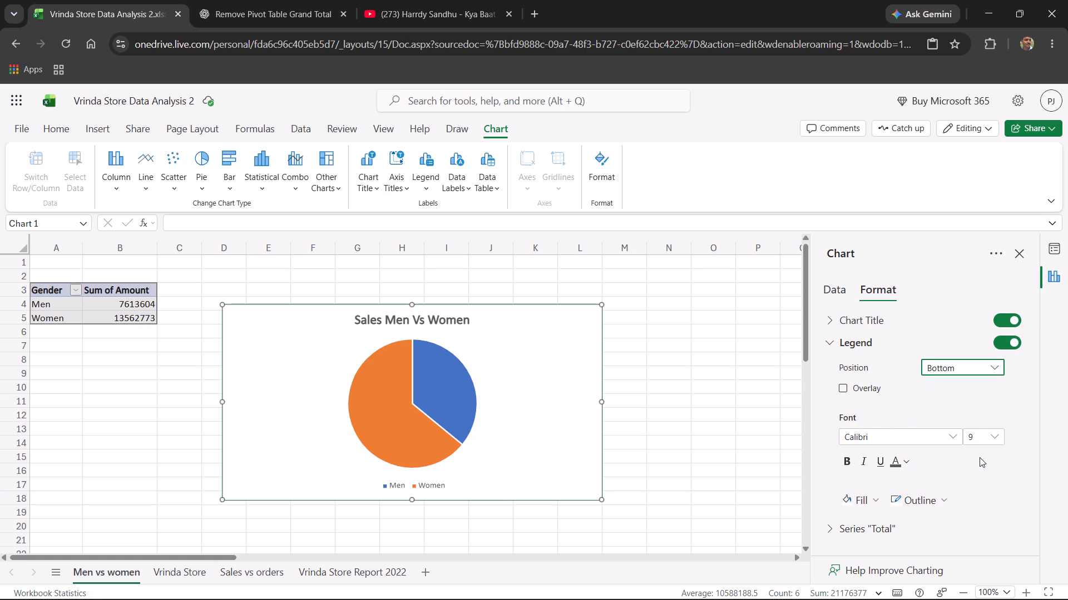
pyautogui.scroll(-2, 980, 457)
pyautogui.scroll(-1, 973, 504)
pyautogui.scroll(-4, 820, 517)
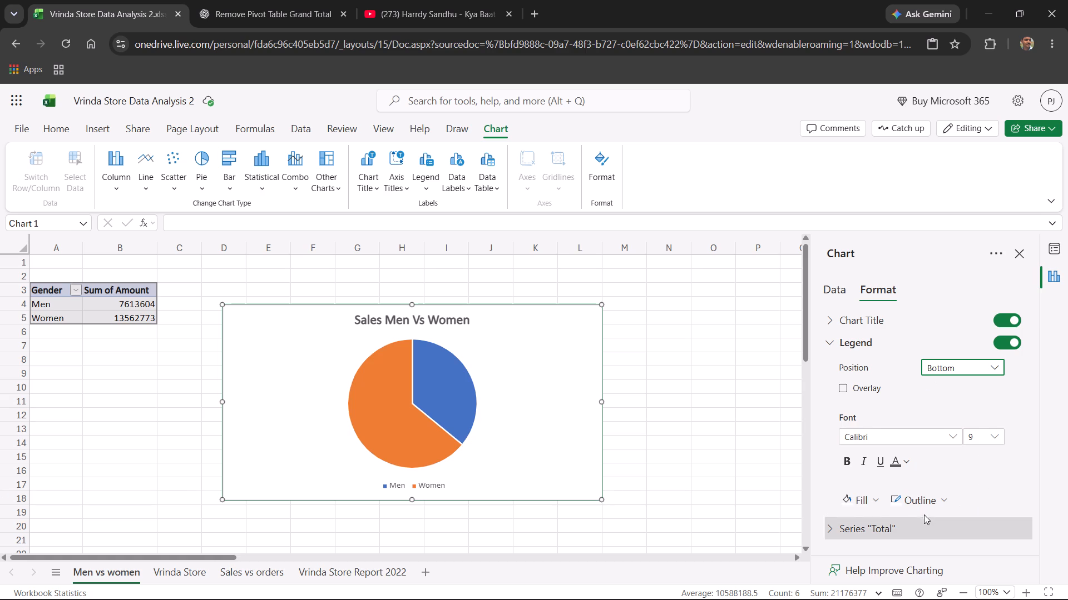
pyautogui.click(904, 521)
pyautogui.scroll(-3, 988, 504)
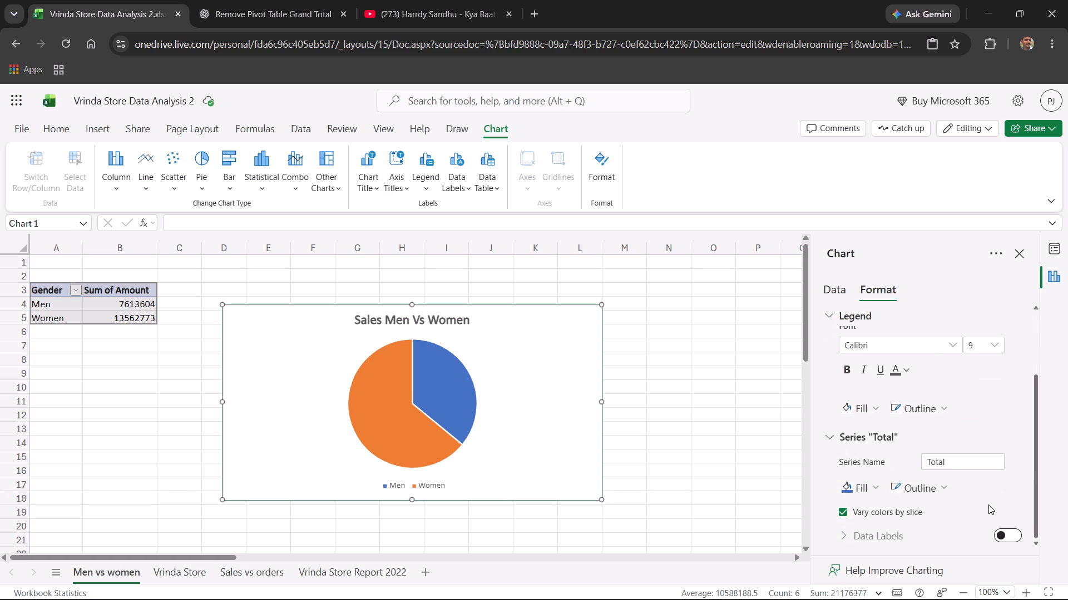
pyautogui.click(1001, 531)
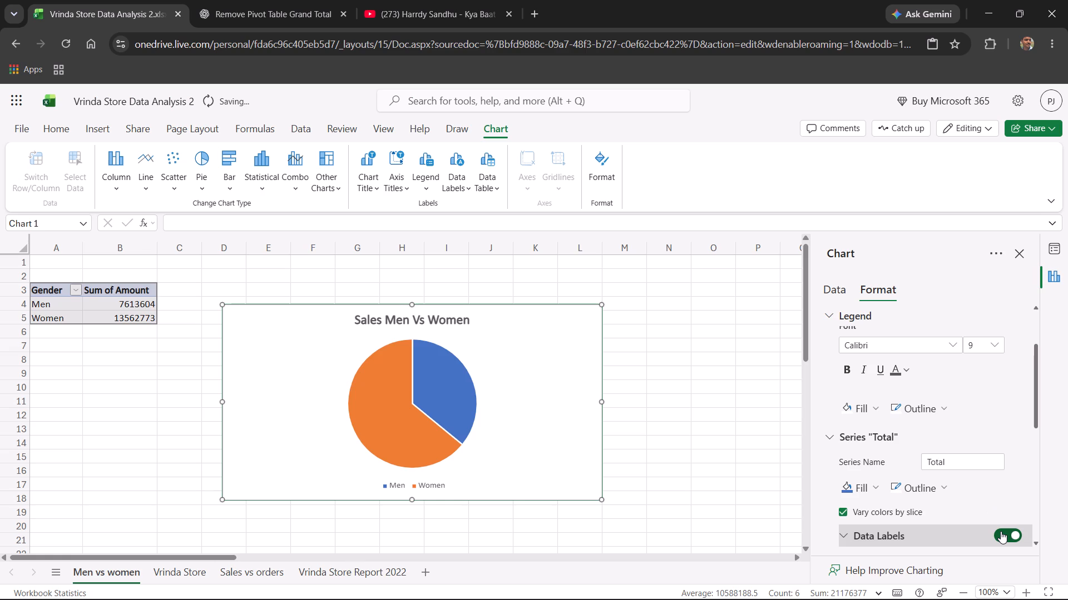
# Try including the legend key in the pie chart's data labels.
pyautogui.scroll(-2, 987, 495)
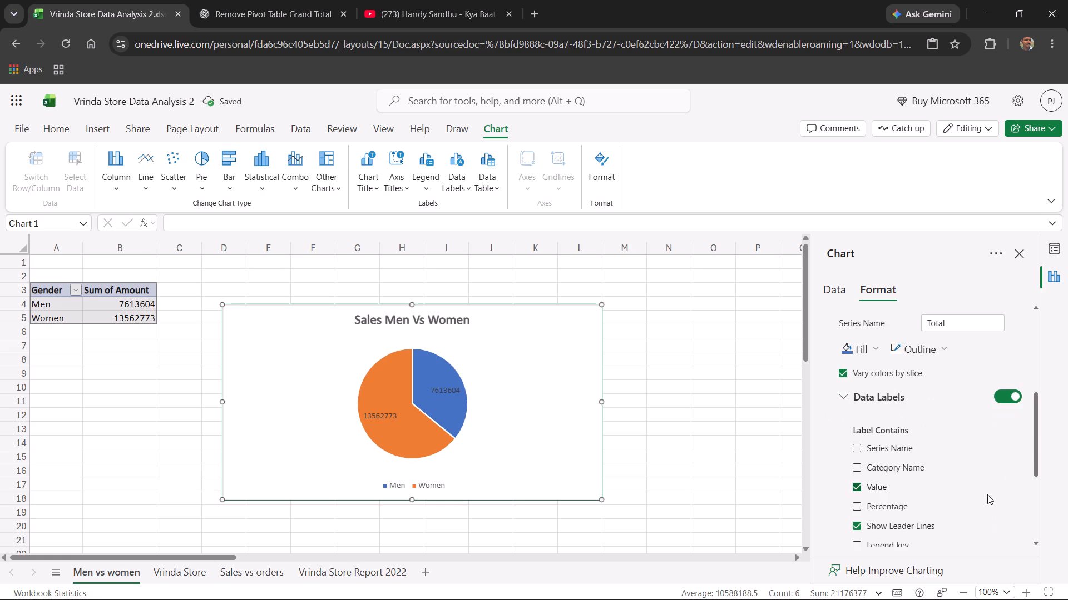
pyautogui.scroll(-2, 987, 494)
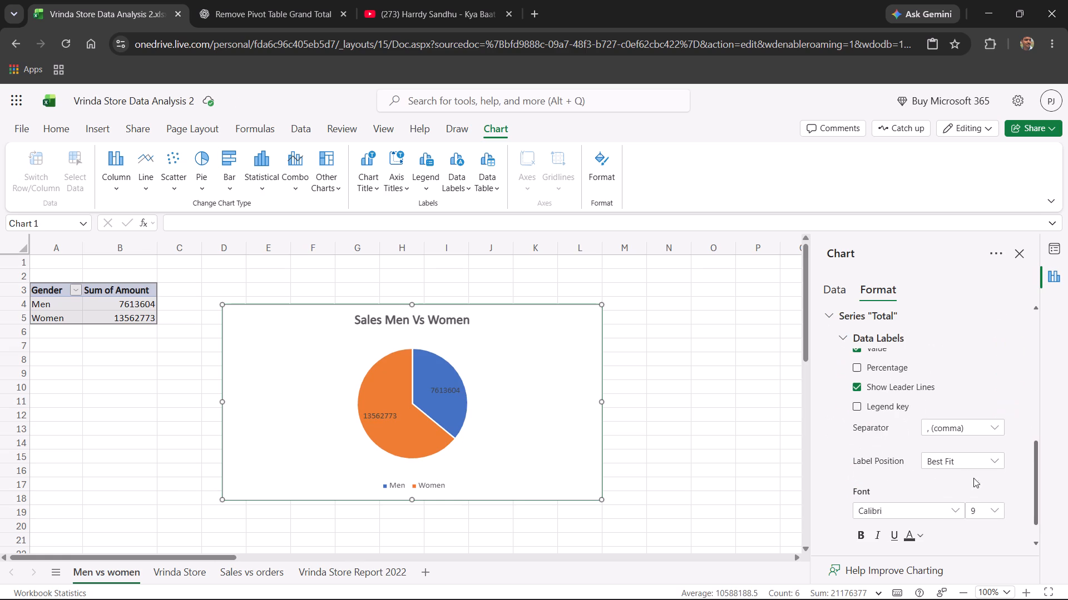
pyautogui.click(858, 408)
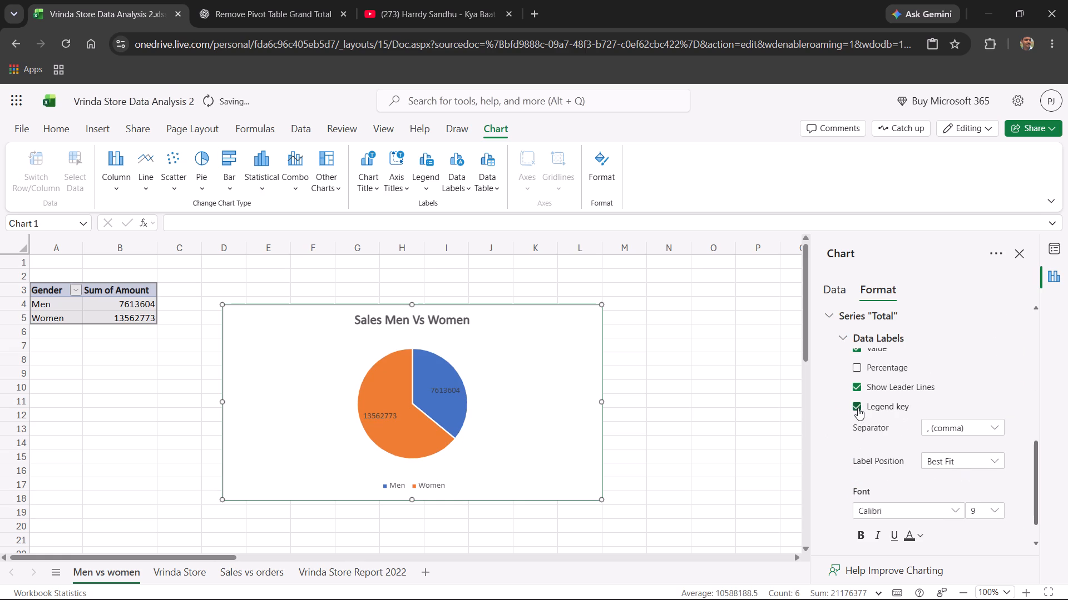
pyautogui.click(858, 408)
# Add Percentage to the contents of the pie chart's data labels and turn off Show Leader Lines.
pyautogui.scroll(2, 1061, 379)
pyautogui.scroll(3, 1000, 379)
pyautogui.scroll(-3, 960, 432)
pyautogui.scroll(1, 952, 431)
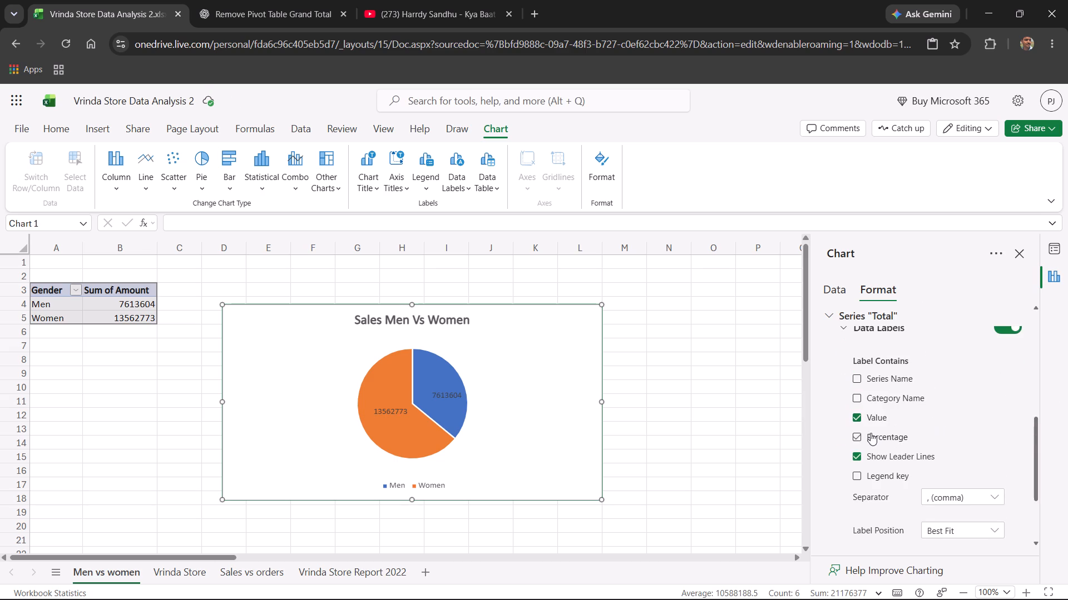
pyautogui.click(861, 434)
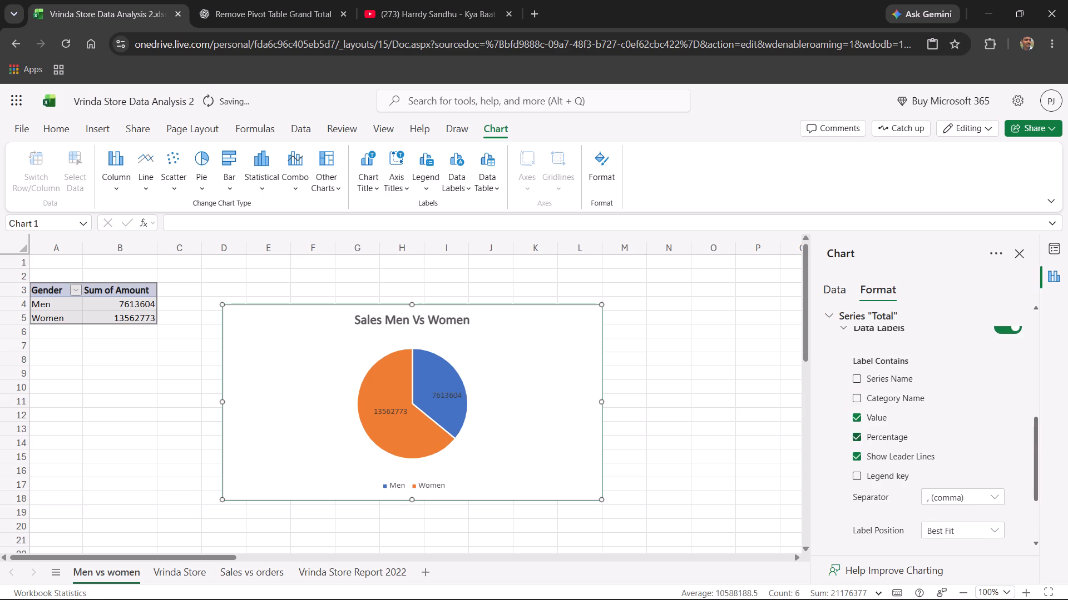
pyautogui.click(532, 431)
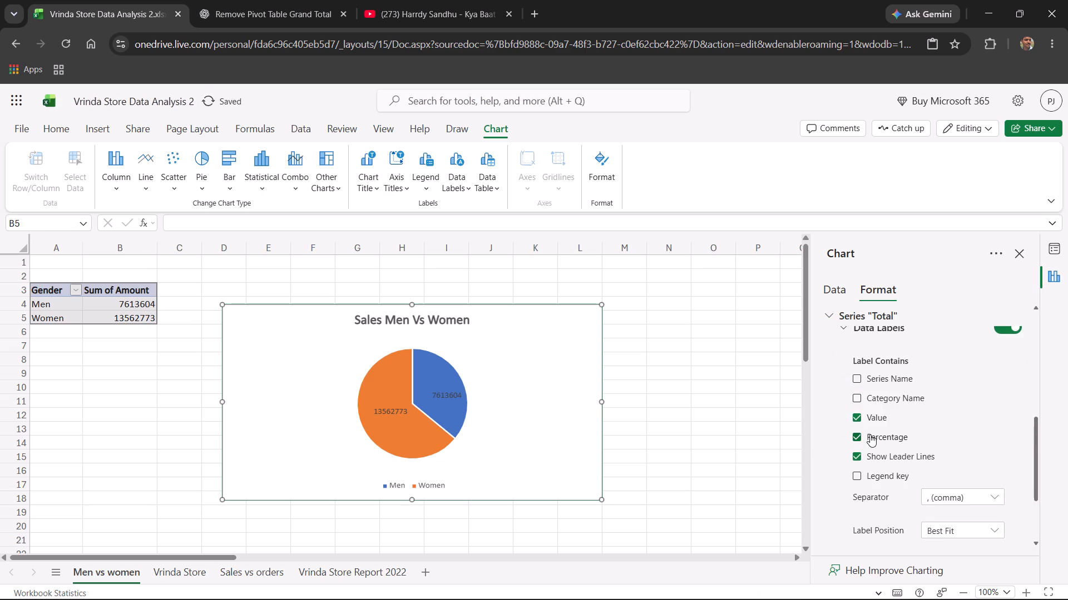
pyautogui.click(858, 417)
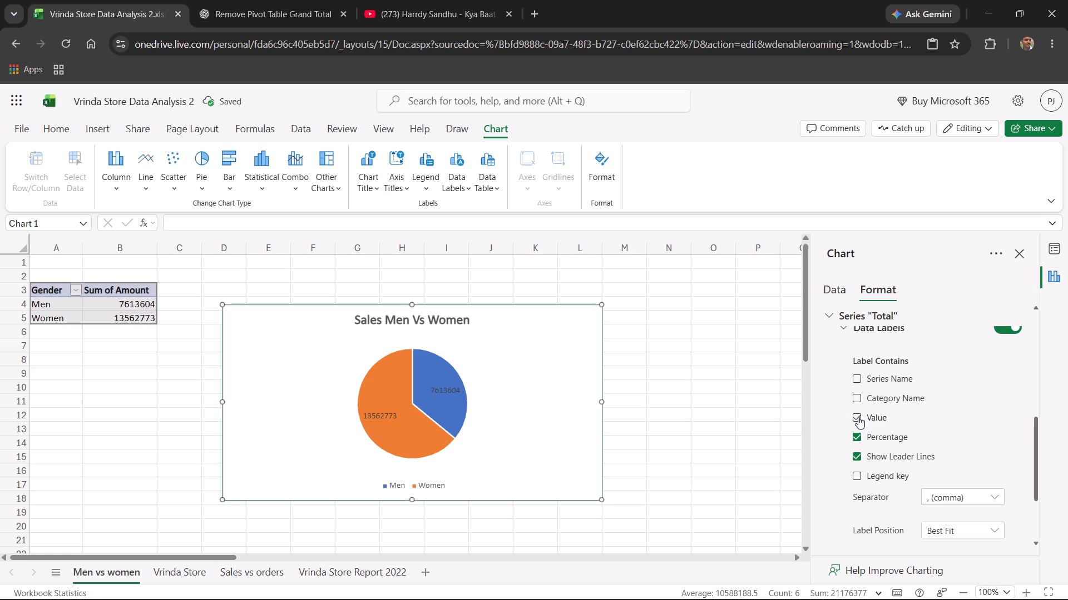
pyautogui.click(858, 417)
pyautogui.click(857, 434)
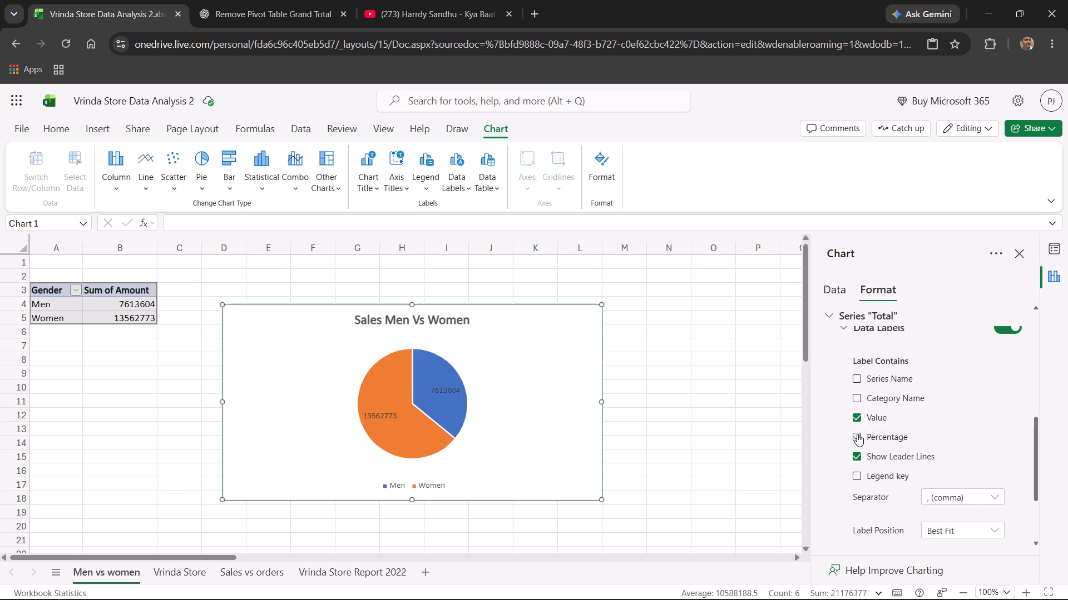
pyautogui.click(857, 434)
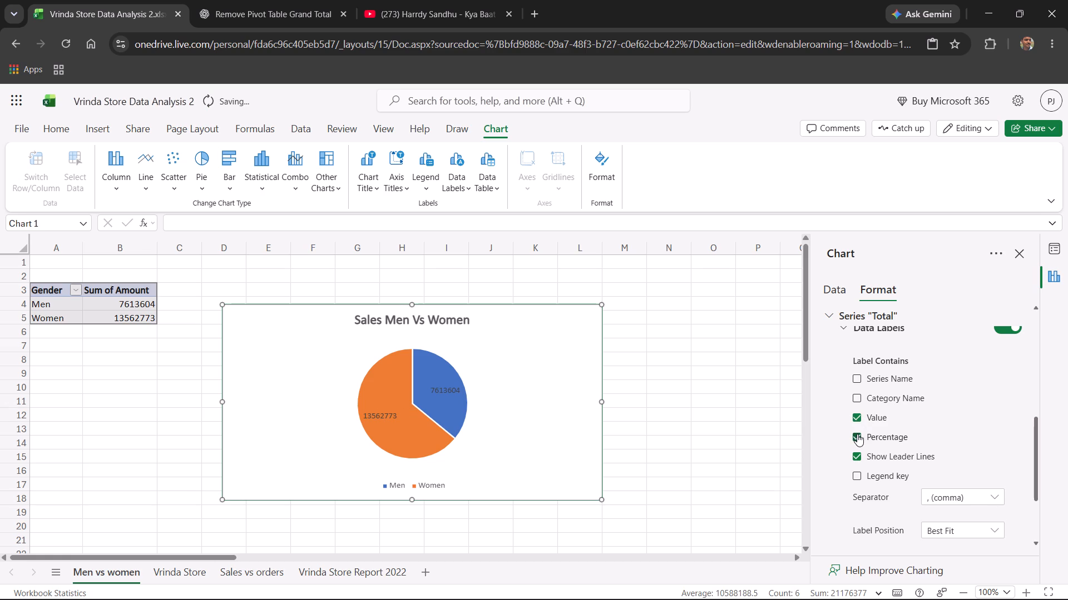
pyautogui.click(860, 454)
pyautogui.click(414, 431)
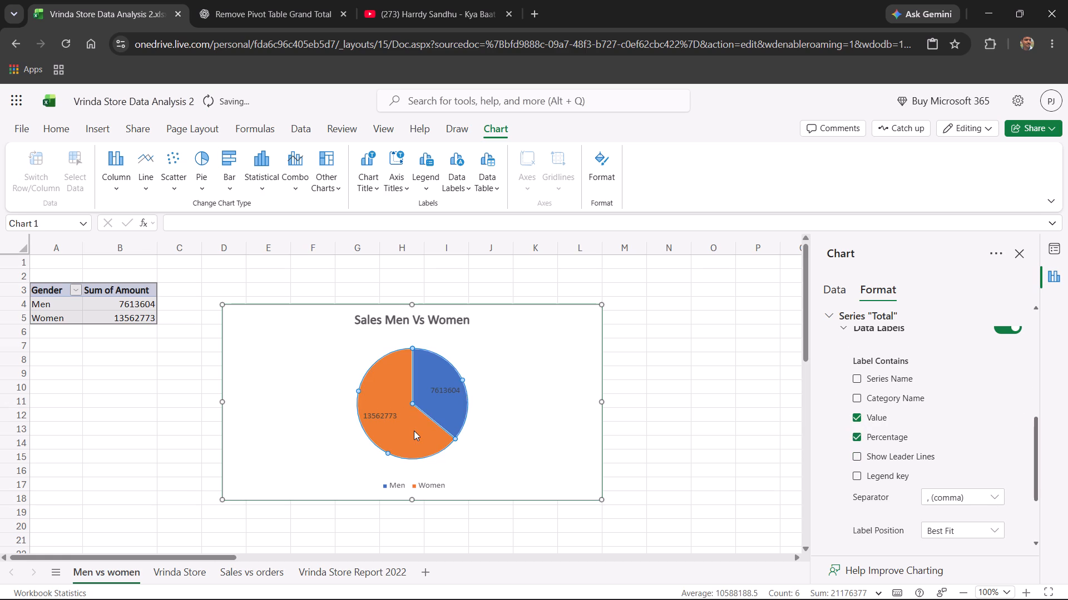
pyautogui.click(542, 411)
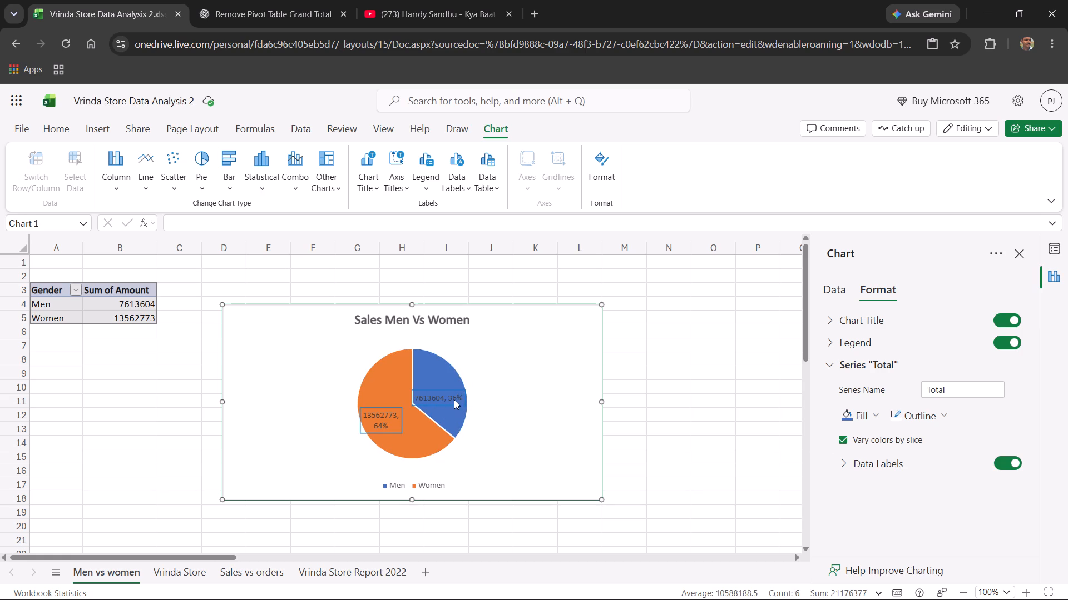
# Remove Value from the pie chart's data labels so they contain only the percentage.
pyautogui.click(383, 413)
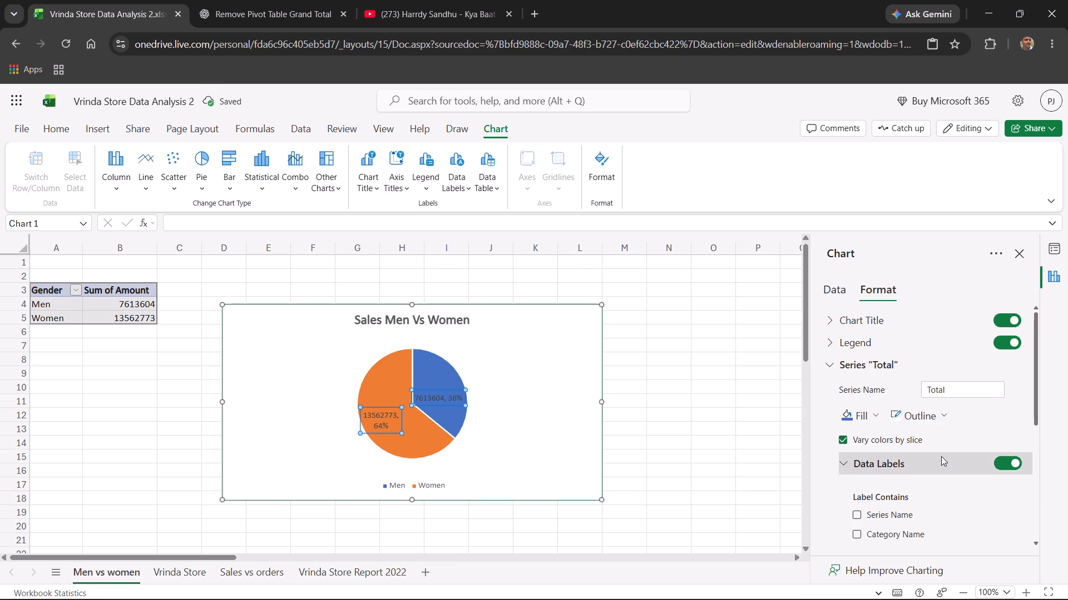
pyautogui.scroll(-2, 942, 459)
pyautogui.click(854, 413)
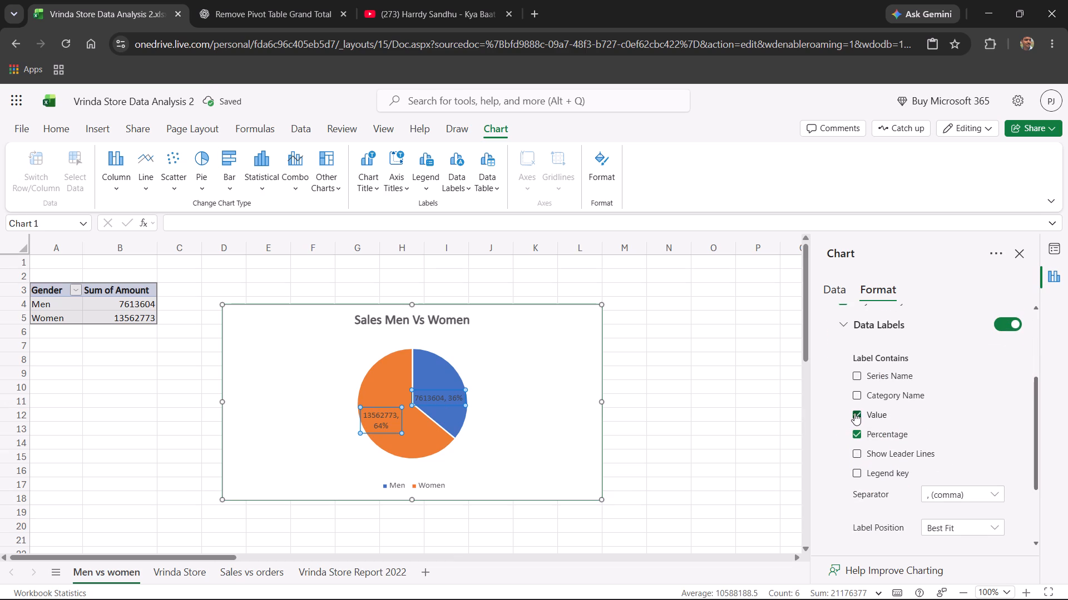
pyautogui.click(512, 428)
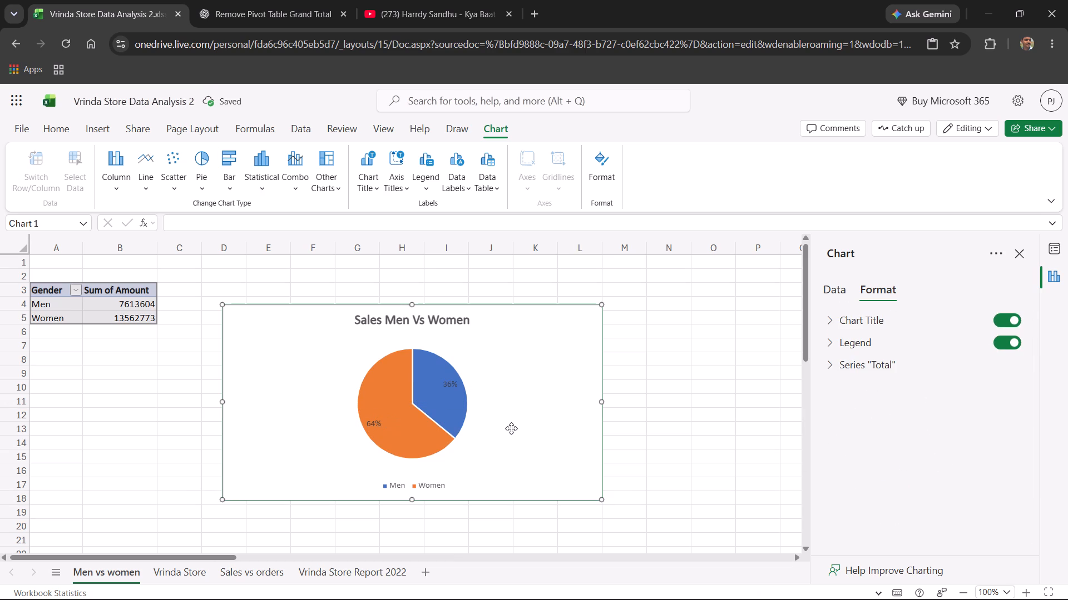
# Set the label position of the pie chart's percentage labels to Outside End.
pyautogui.click(448, 384)
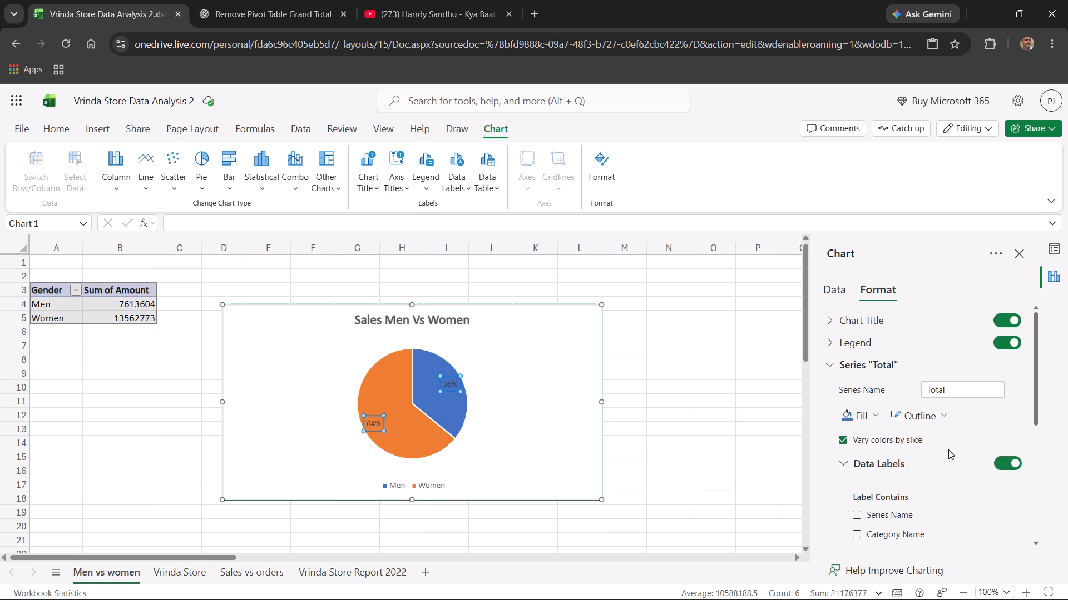
pyautogui.scroll(-2, 948, 449)
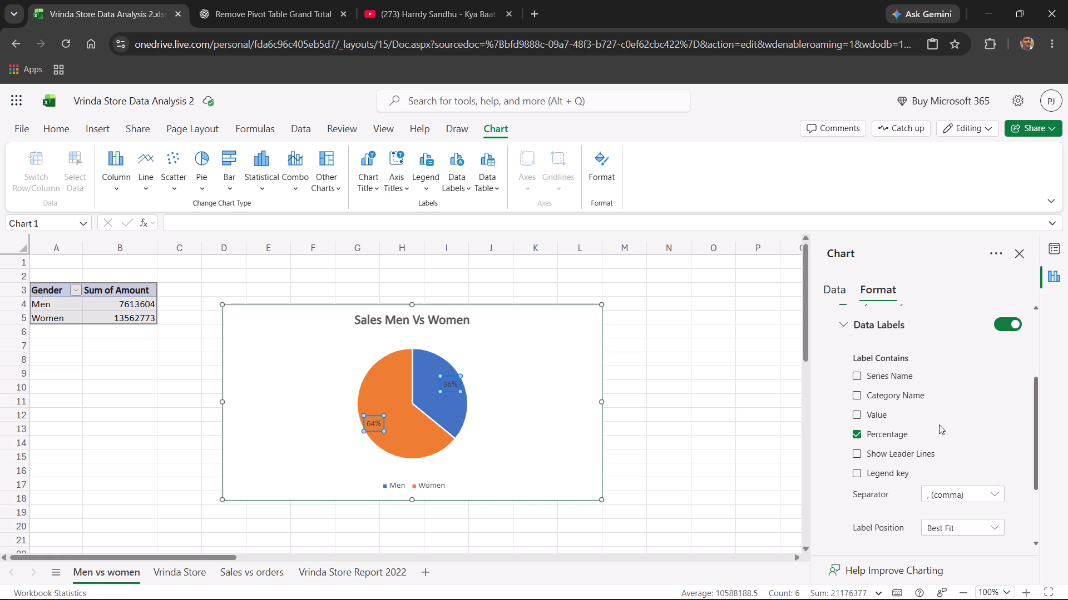
pyautogui.scroll(-2, 949, 430)
pyautogui.click(975, 429)
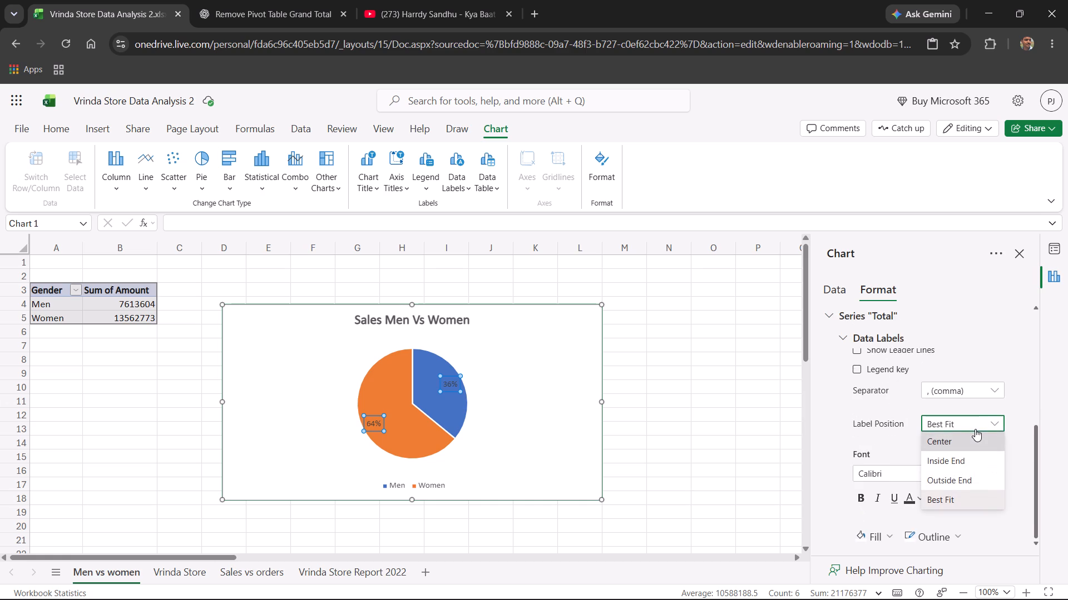
pyautogui.click(978, 483)
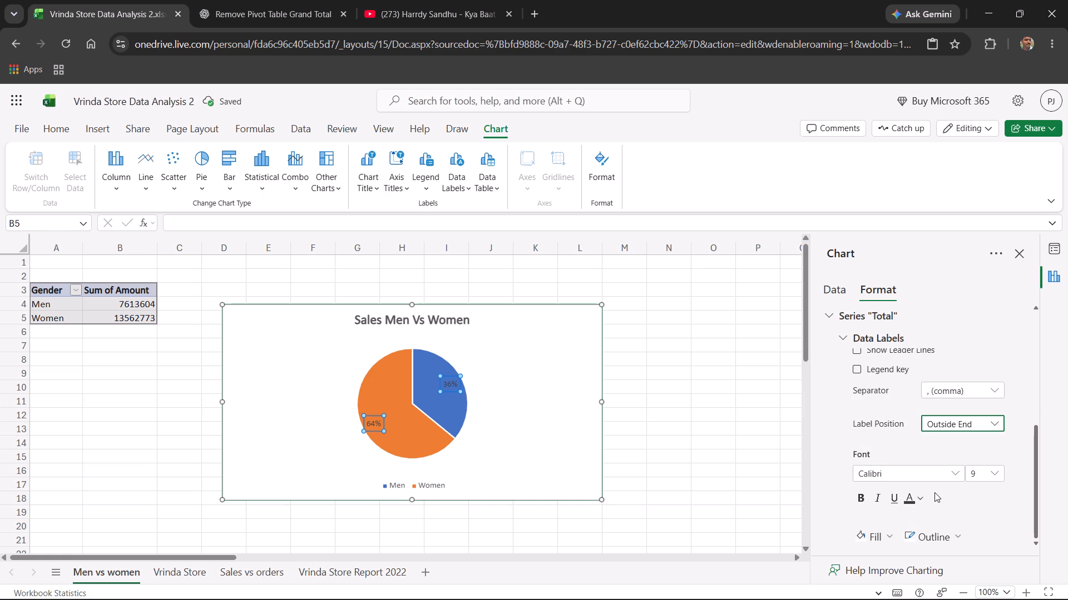
pyautogui.click(531, 427)
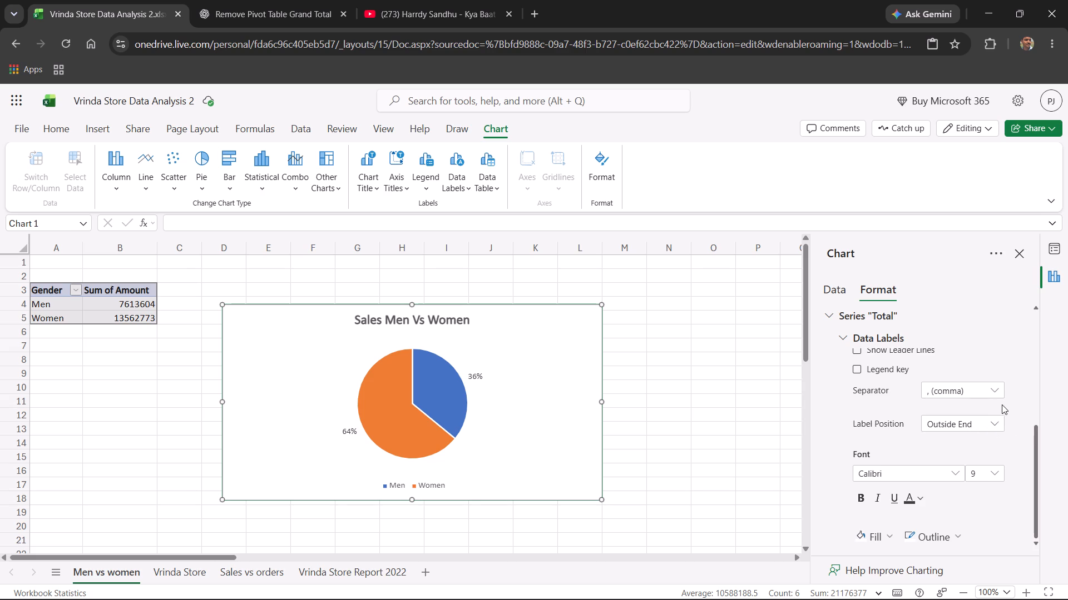
# Examine the available label position and separator options for the pie chart's data labels.
pyautogui.click(1000, 421)
pyautogui.scroll(2, 959, 486)
pyautogui.scroll(-1, 959, 486)
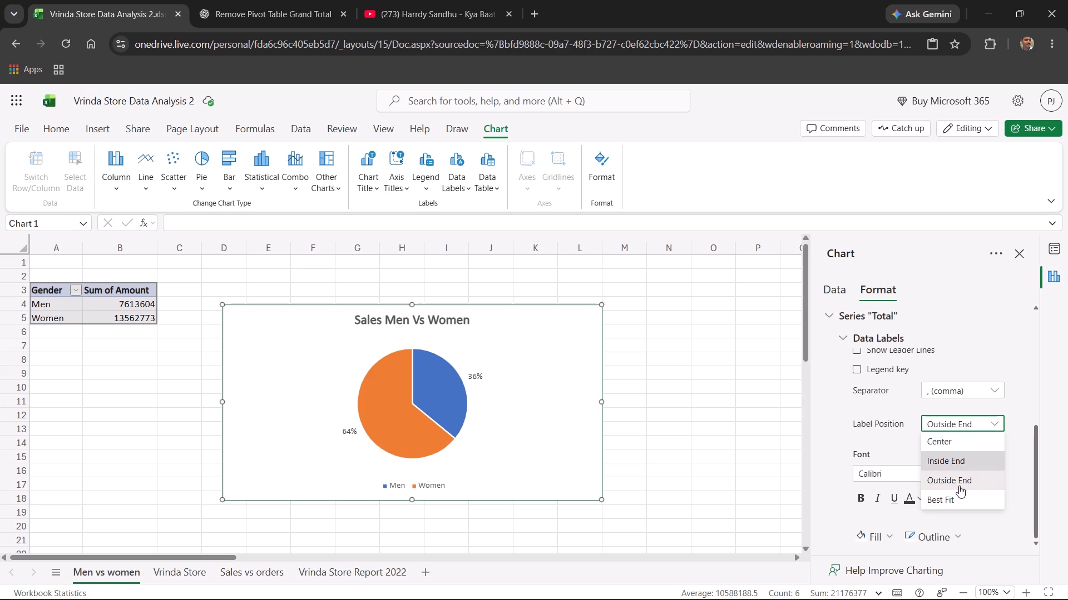
pyautogui.scroll(-2, 959, 486)
pyautogui.click(1020, 431)
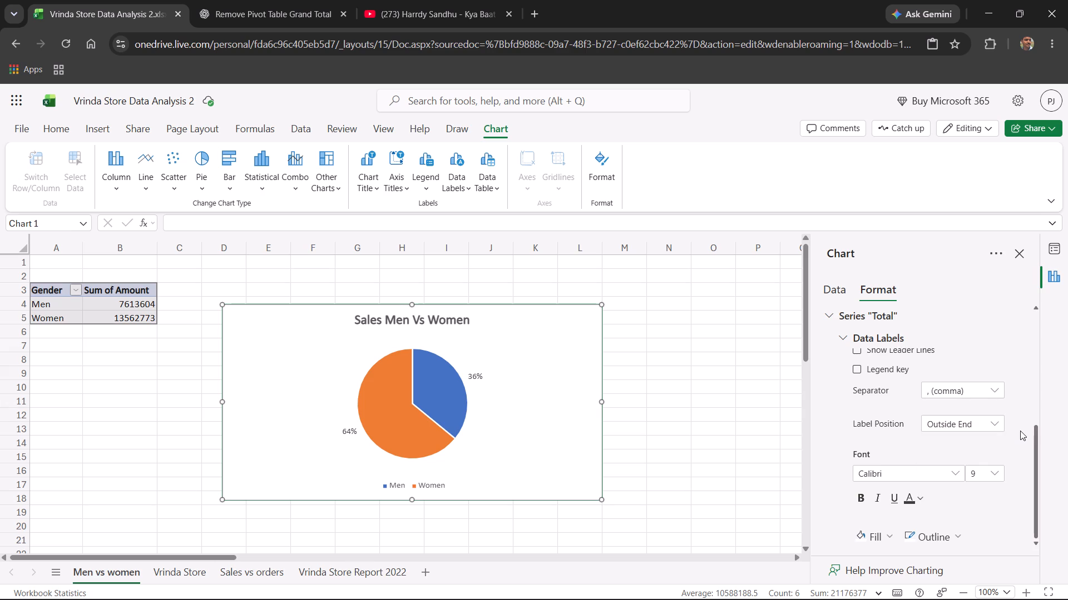
pyautogui.click(1005, 387)
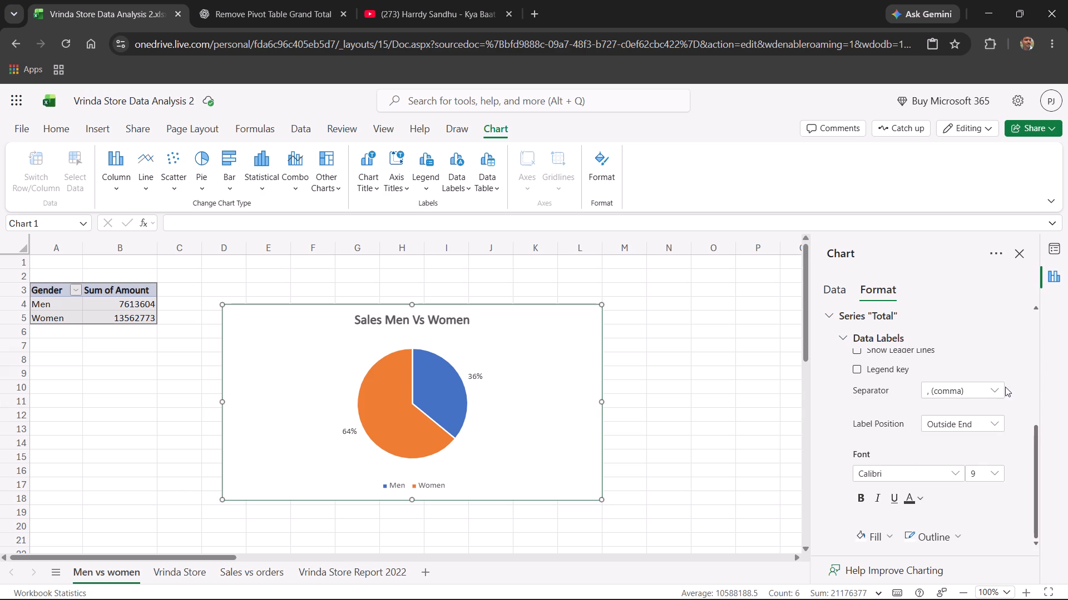
pyautogui.click(1000, 387)
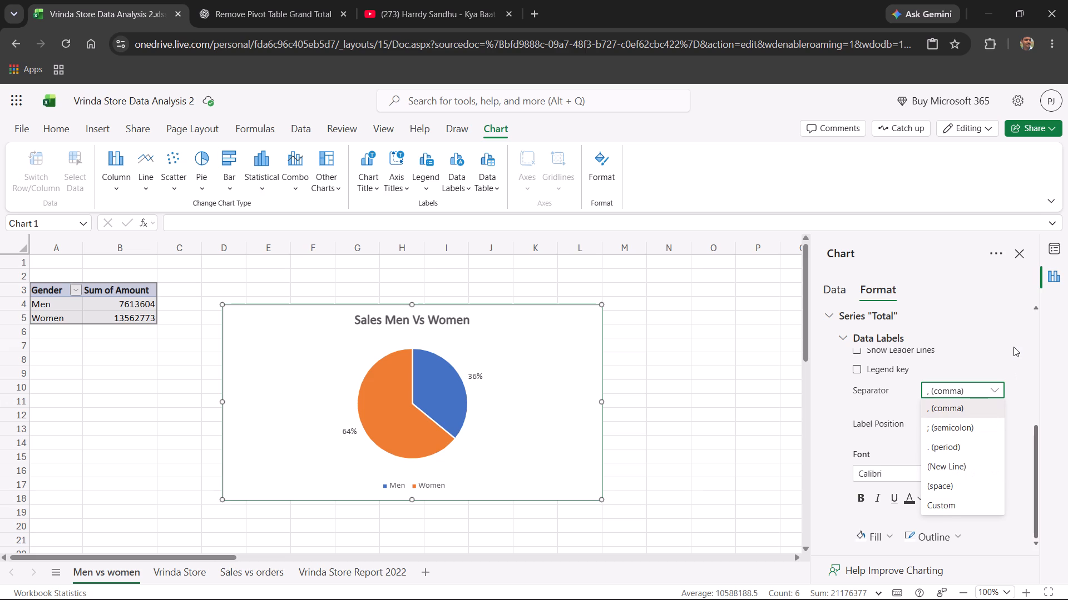
pyautogui.scroll(-2, 942, 471)
pyautogui.click(981, 319)
pyautogui.scroll(2, 976, 352)
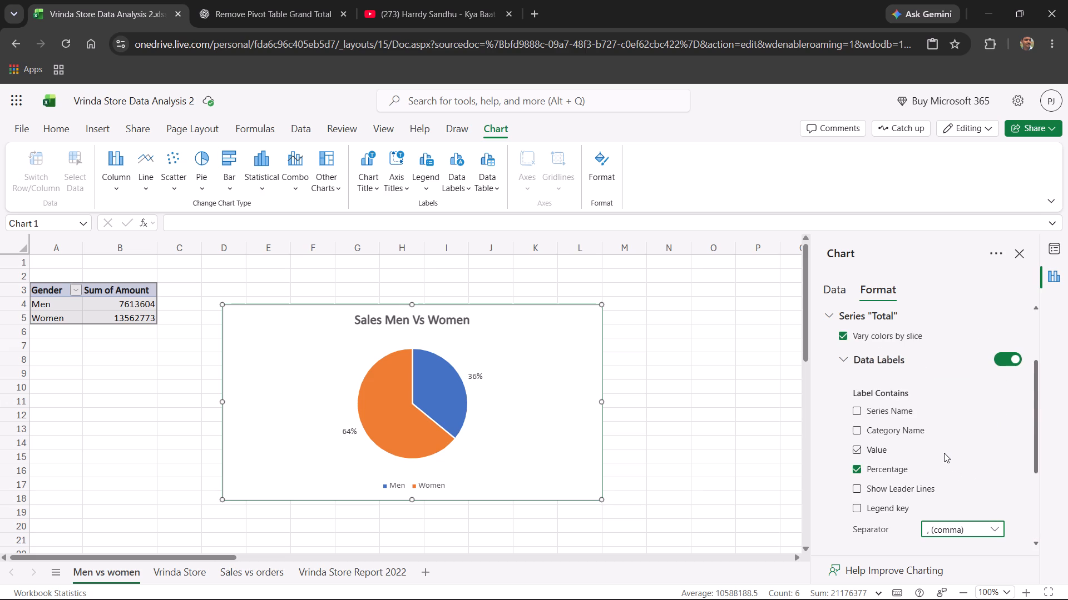
pyautogui.scroll(-5, 944, 449)
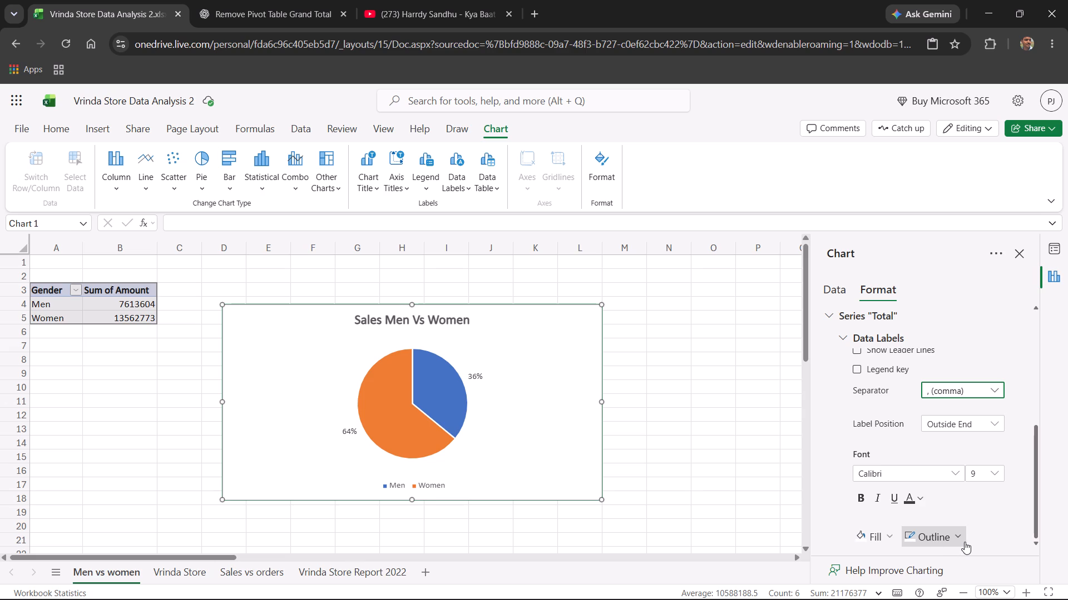
pyautogui.scroll(4, 979, 534)
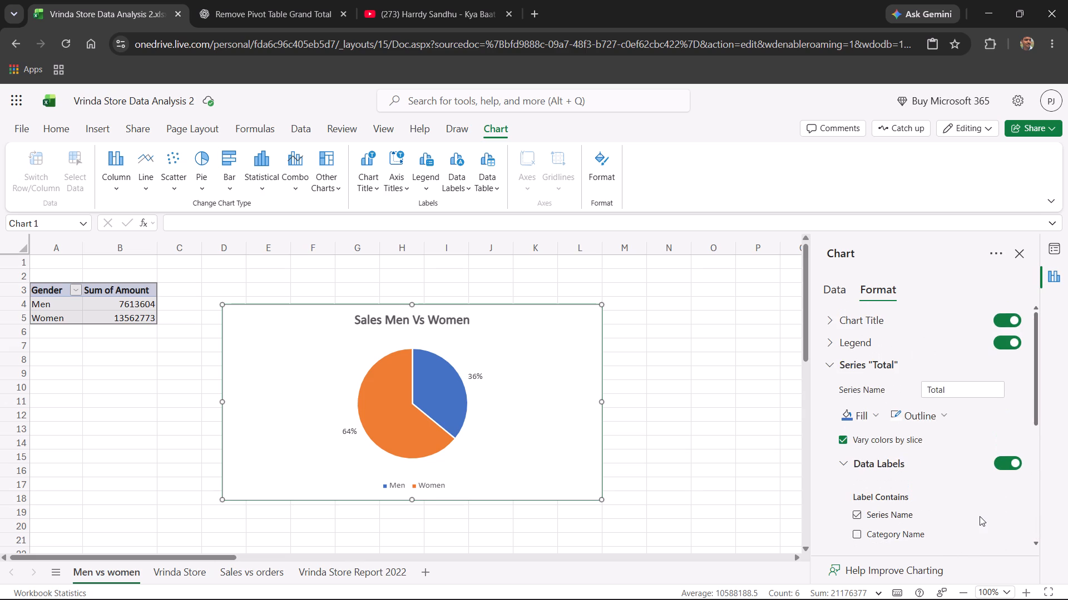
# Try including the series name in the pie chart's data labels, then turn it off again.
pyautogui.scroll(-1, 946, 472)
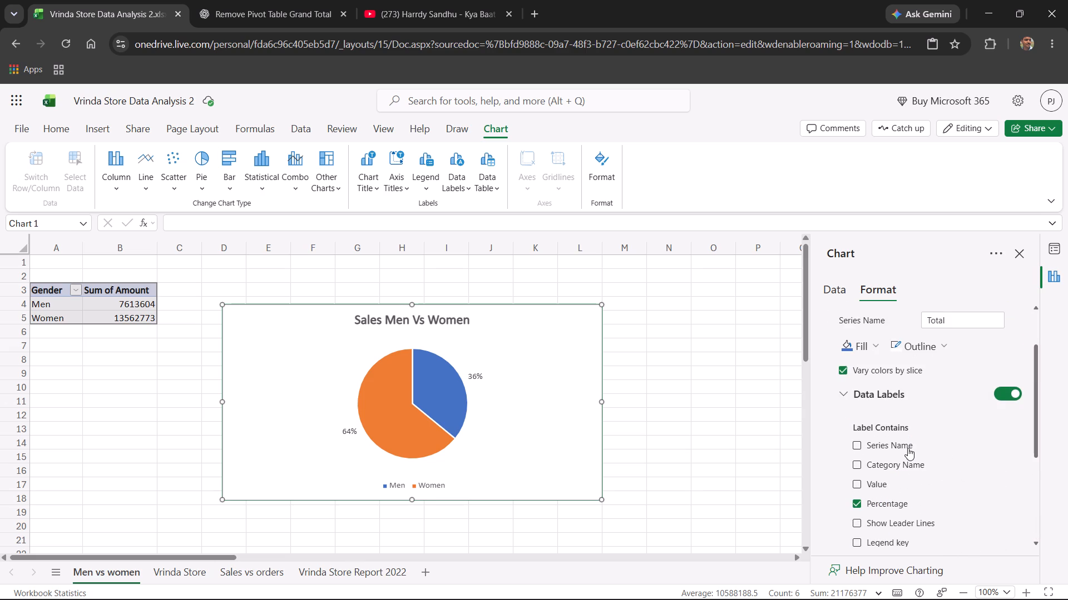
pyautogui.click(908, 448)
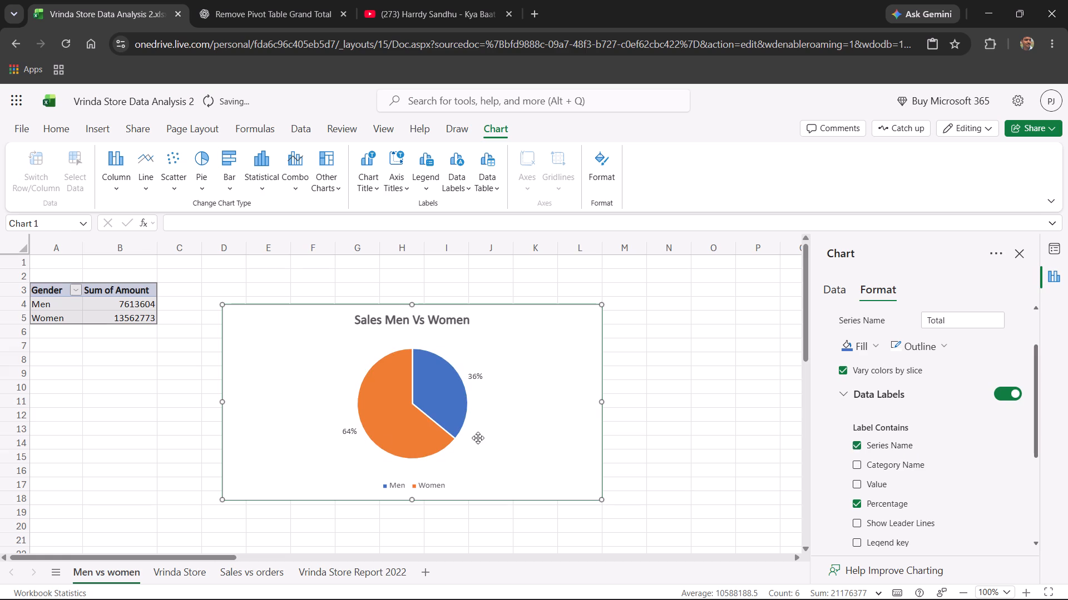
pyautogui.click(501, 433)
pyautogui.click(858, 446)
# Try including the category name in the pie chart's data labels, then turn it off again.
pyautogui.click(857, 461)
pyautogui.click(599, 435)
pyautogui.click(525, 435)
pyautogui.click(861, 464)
# Make the text of the pie chart's percentage labels bold.
pyautogui.scroll(-5, 923, 490)
pyautogui.click(864, 496)
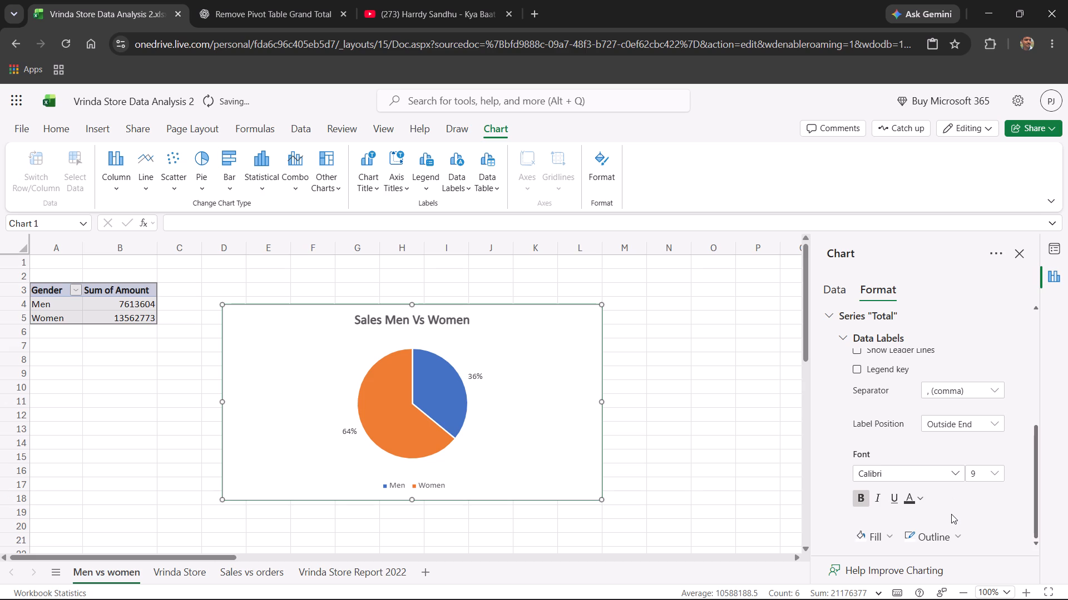
pyautogui.click(571, 430)
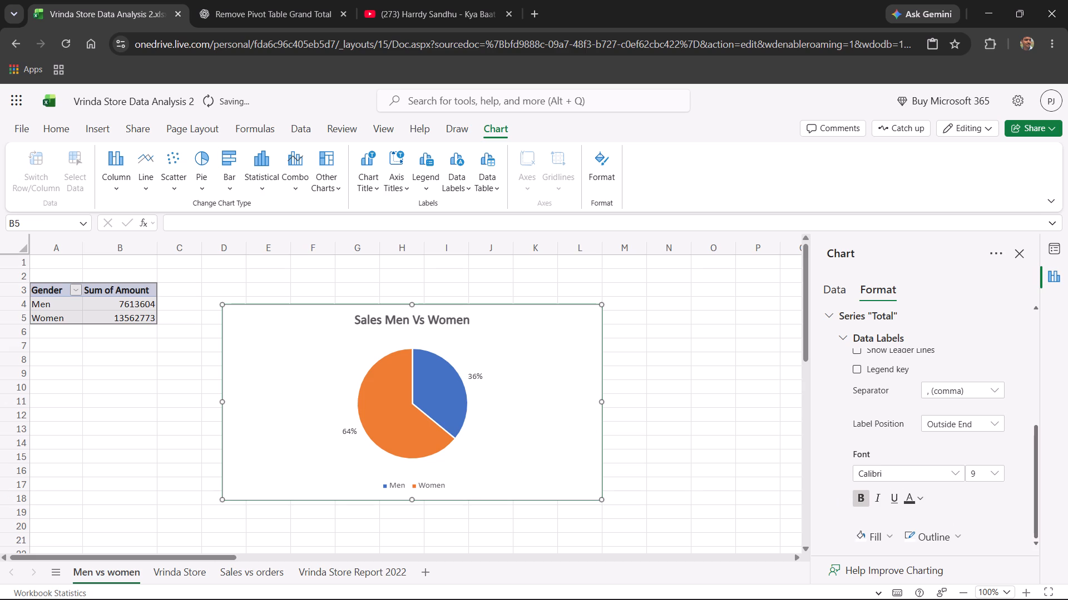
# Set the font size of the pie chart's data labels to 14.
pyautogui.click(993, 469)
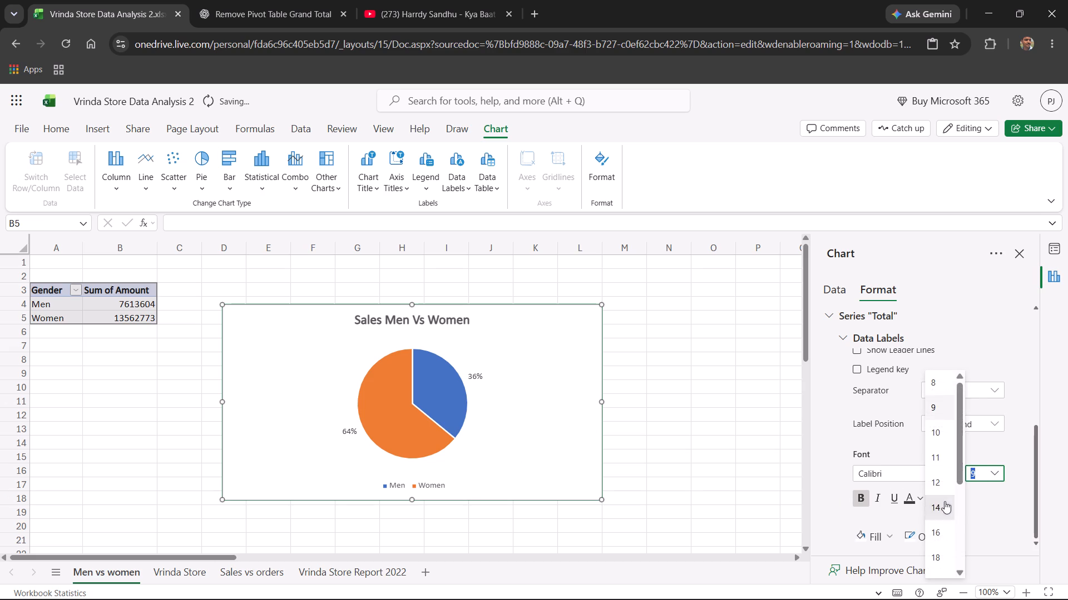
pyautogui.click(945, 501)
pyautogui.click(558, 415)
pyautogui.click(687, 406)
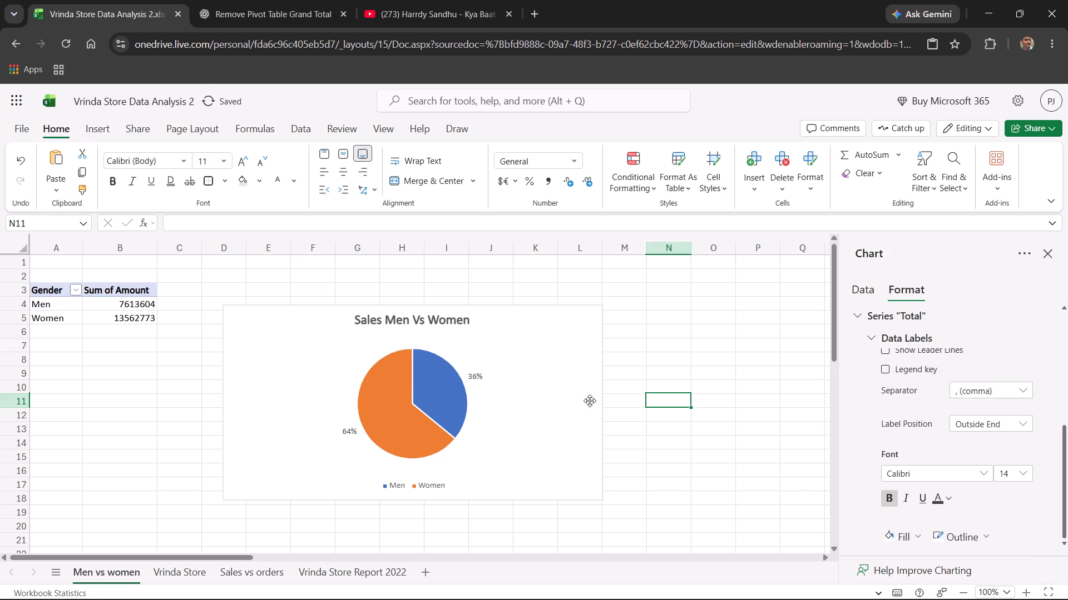
# Close the PivotChart field list and add Category Name to the contents of the pie chart's data labels.
pyautogui.click(506, 401)
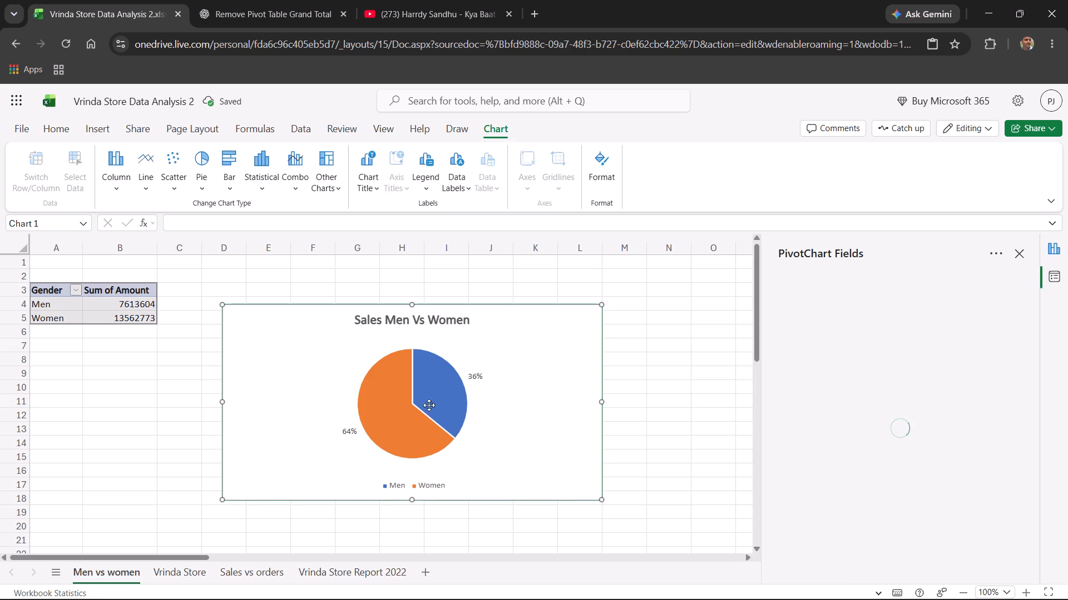
pyautogui.click(416, 403)
pyautogui.click(476, 371)
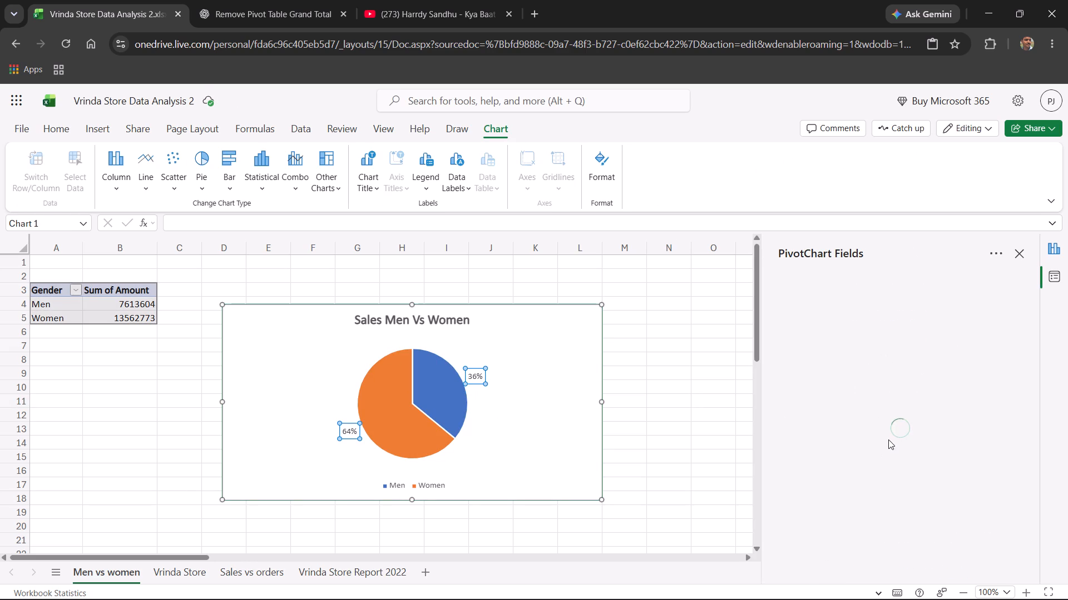
pyautogui.click(1021, 252)
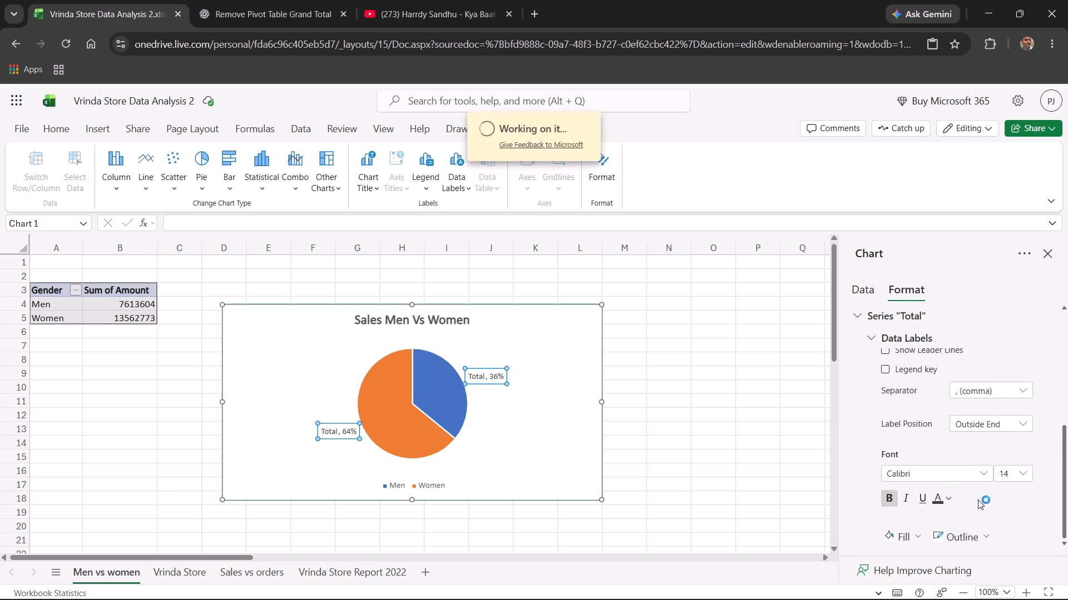
pyautogui.scroll(2, 978, 499)
pyautogui.scroll(-2, 974, 418)
pyautogui.scroll(-5, 1024, 483)
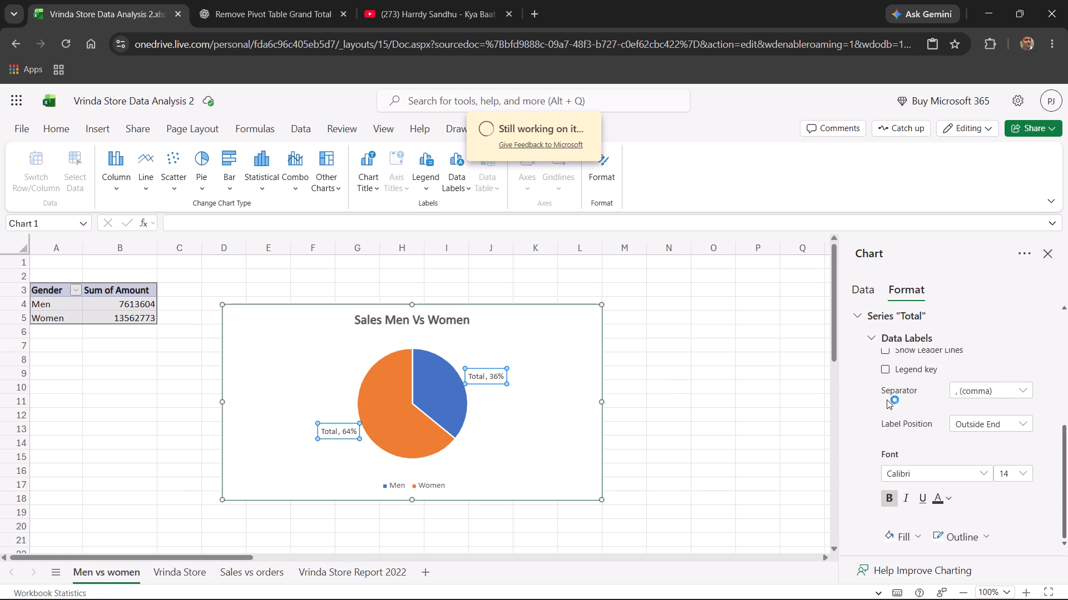
pyautogui.scroll(-3, 991, 453)
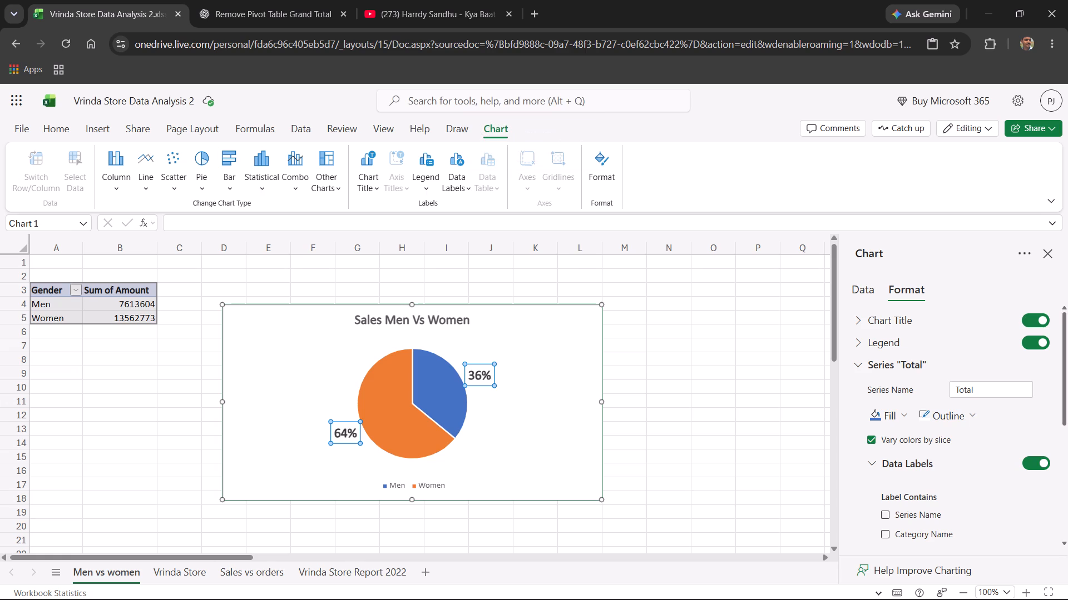
pyautogui.scroll(-3, 977, 474)
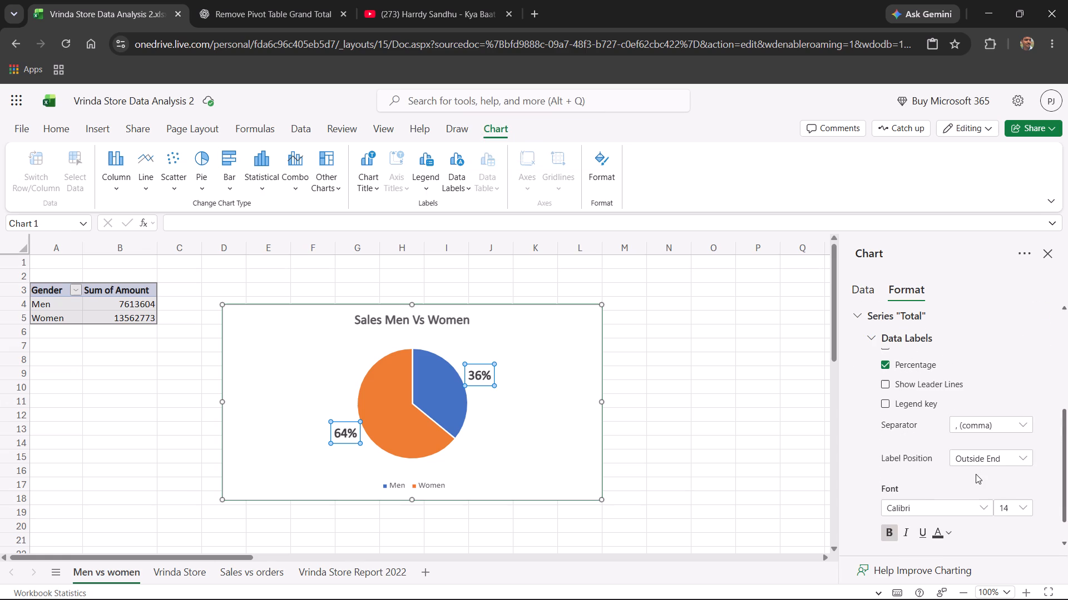
pyautogui.scroll(-1, 971, 471)
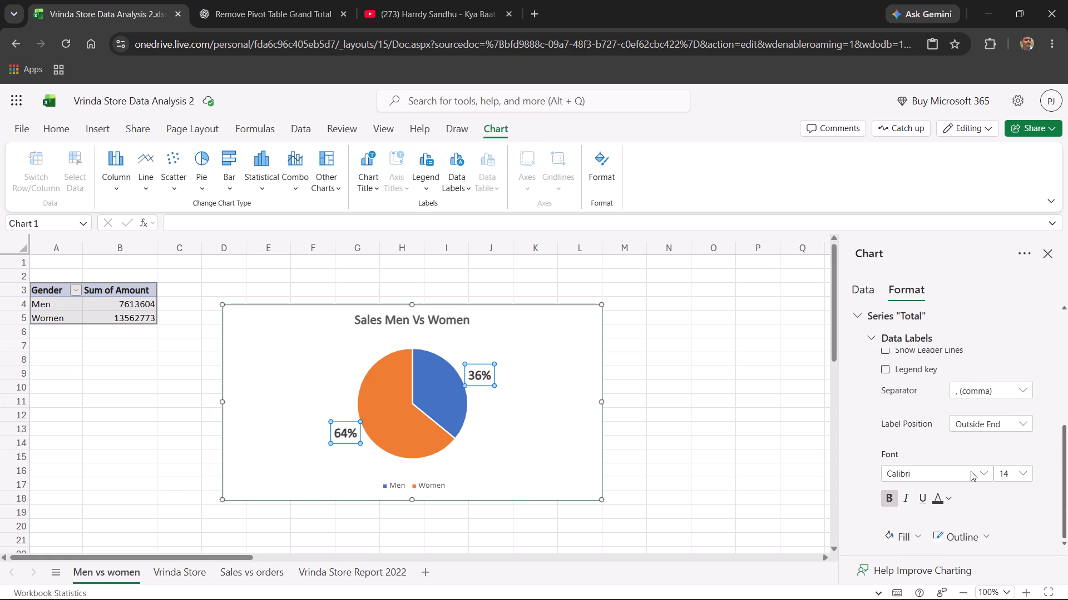
pyautogui.scroll(-3, 971, 471)
pyautogui.scroll(3, 888, 461)
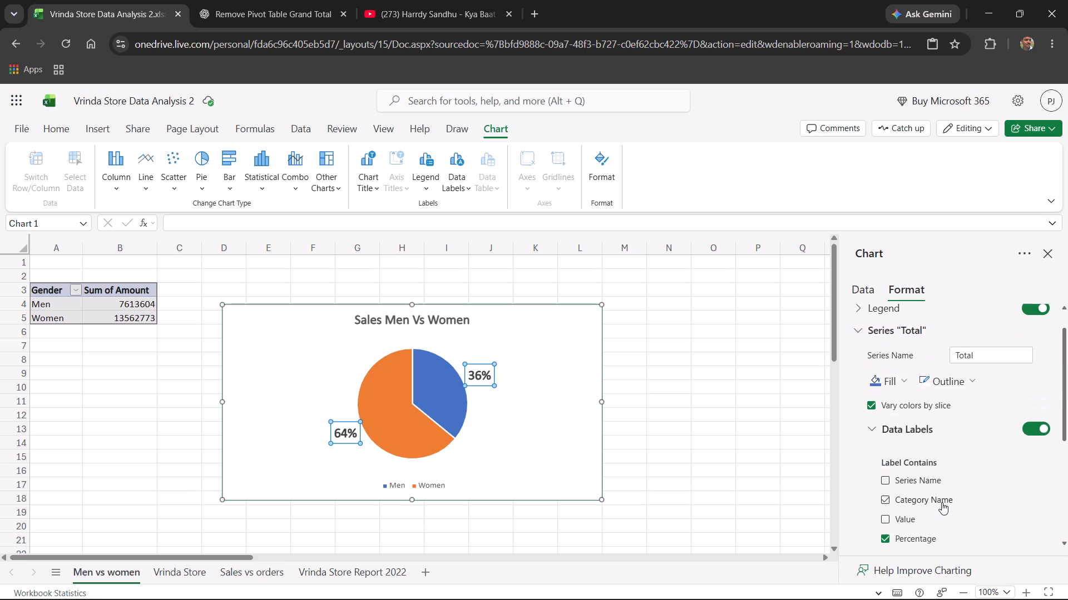
pyautogui.click(886, 497)
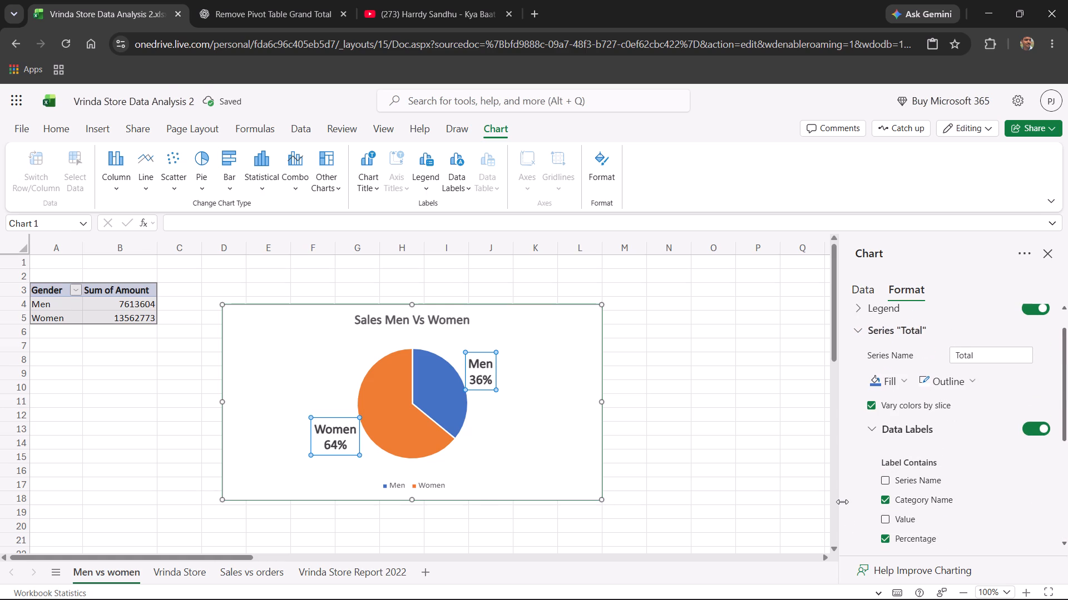
pyautogui.click(654, 464)
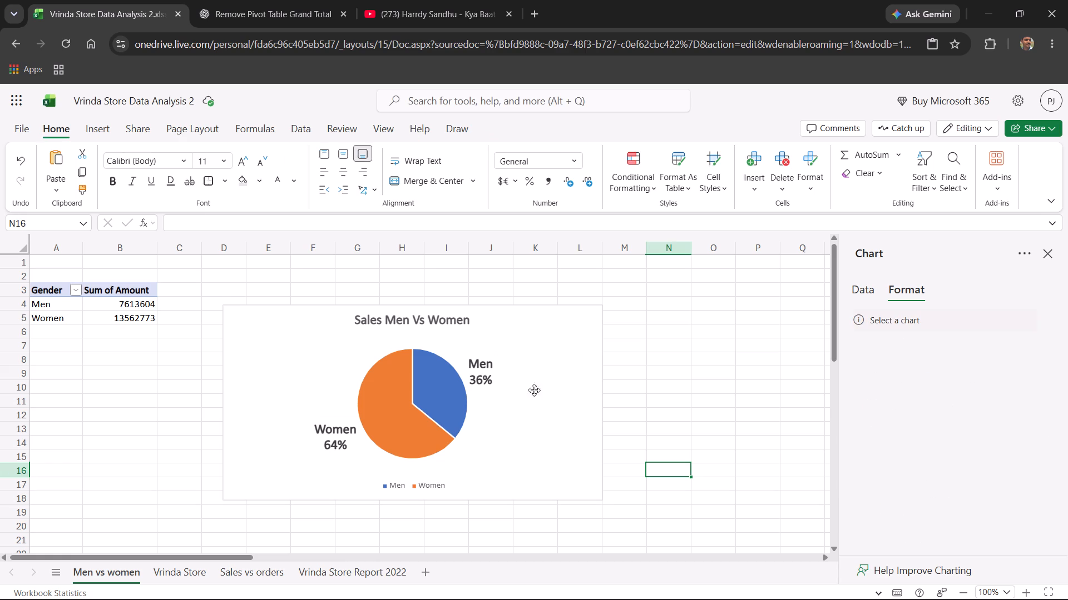
# Set the font size of the pie chart's category and percentage labels to 12.
pyautogui.click(479, 372)
pyautogui.scroll(-2, 902, 455)
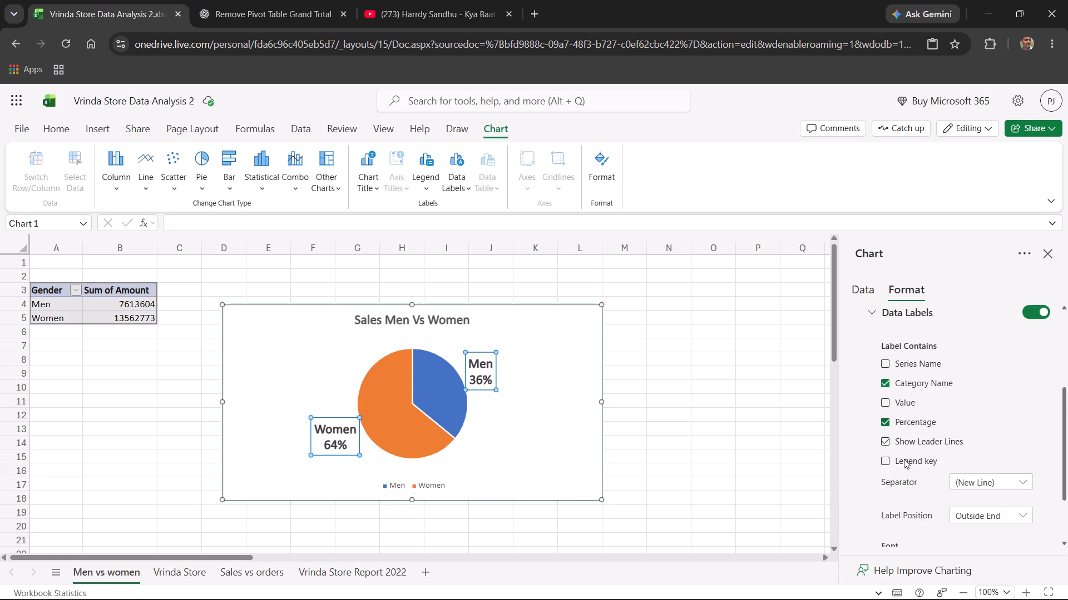
pyautogui.scroll(-1, 904, 459)
pyautogui.click(1026, 472)
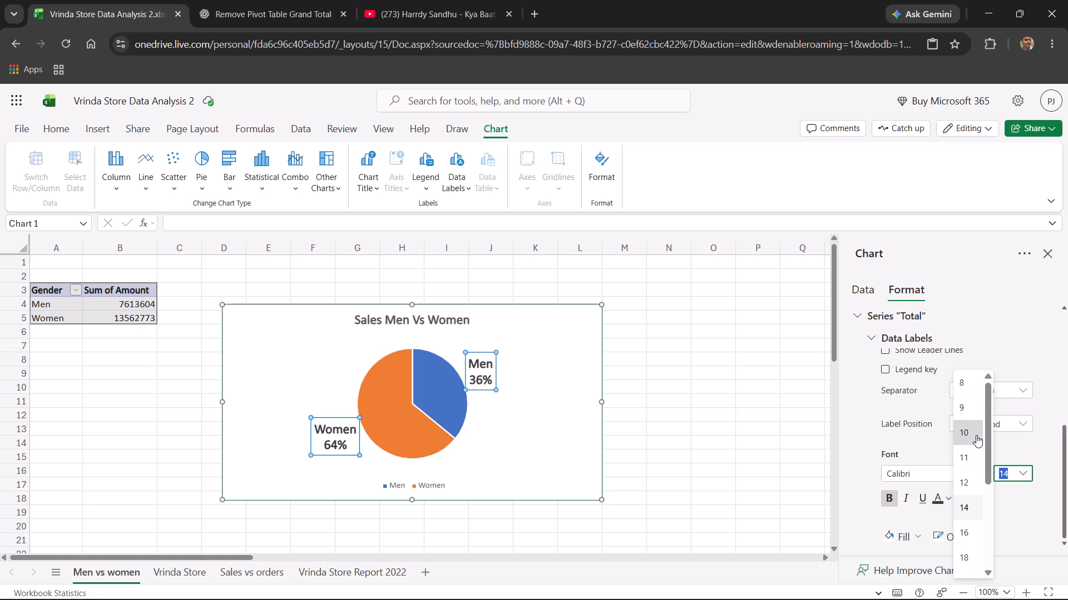
pyautogui.click(967, 486)
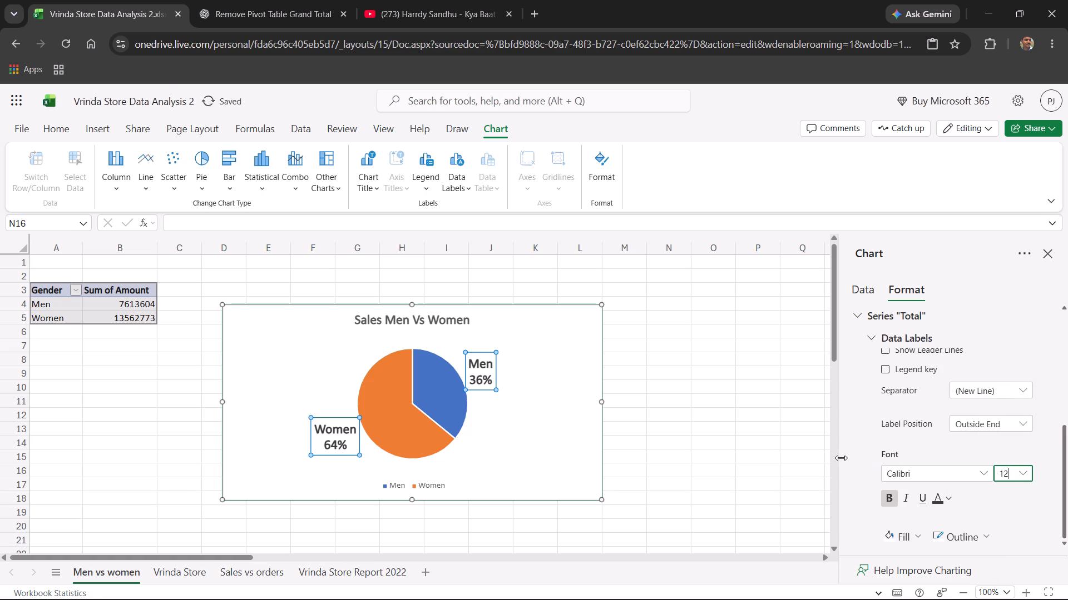
pyautogui.click(709, 401)
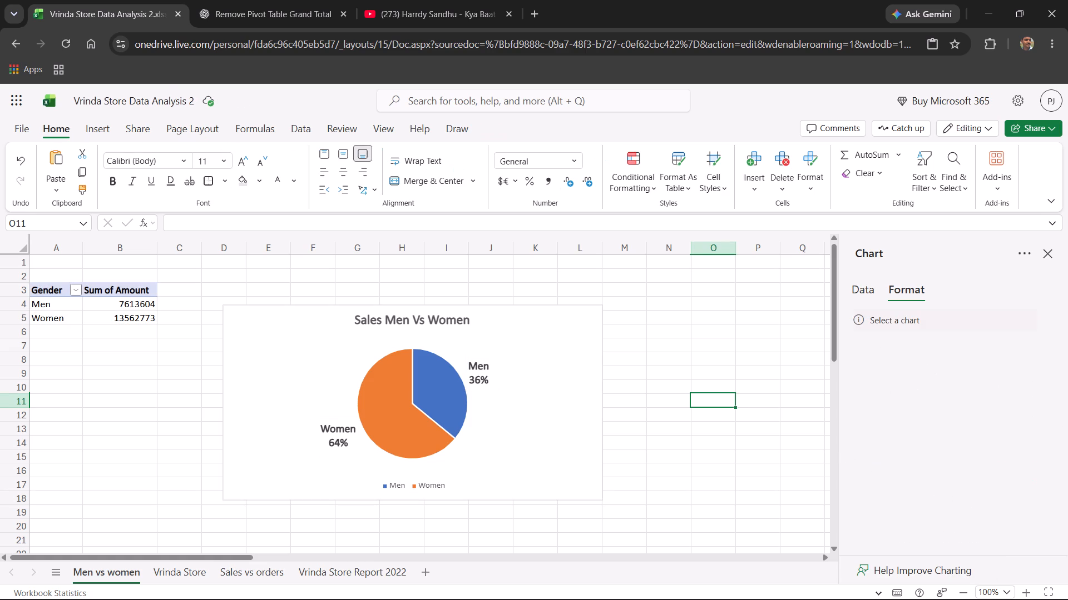
# Copy the Sales Men Vs Women pie chart and paste it at cell O18 of the Vrinda Store Report 2022 sheet.
pyautogui.click(483, 410)
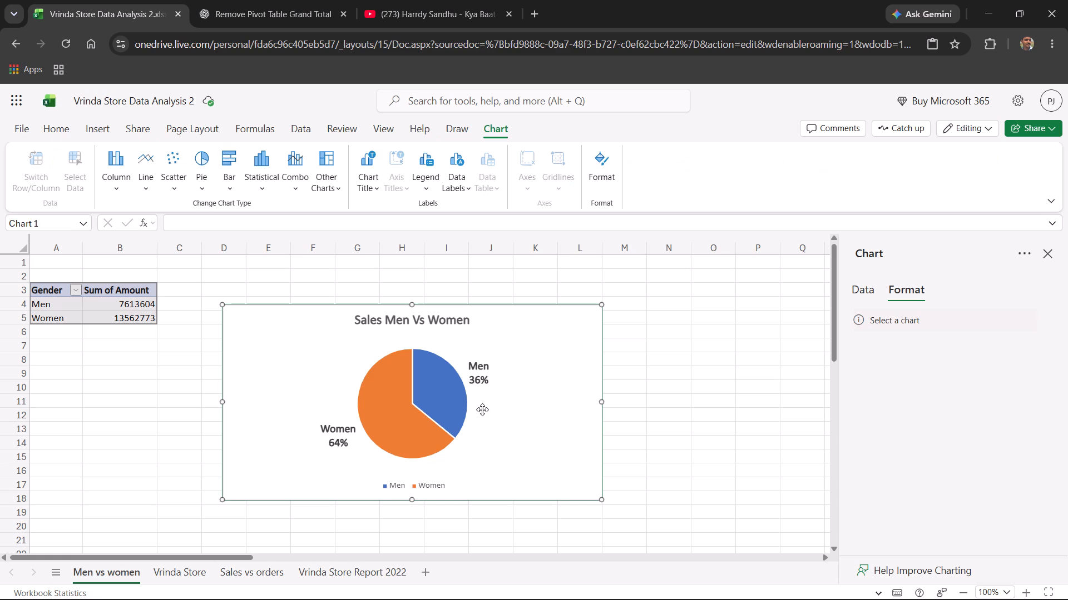
pyautogui.hotkey('ctrl', 'c')
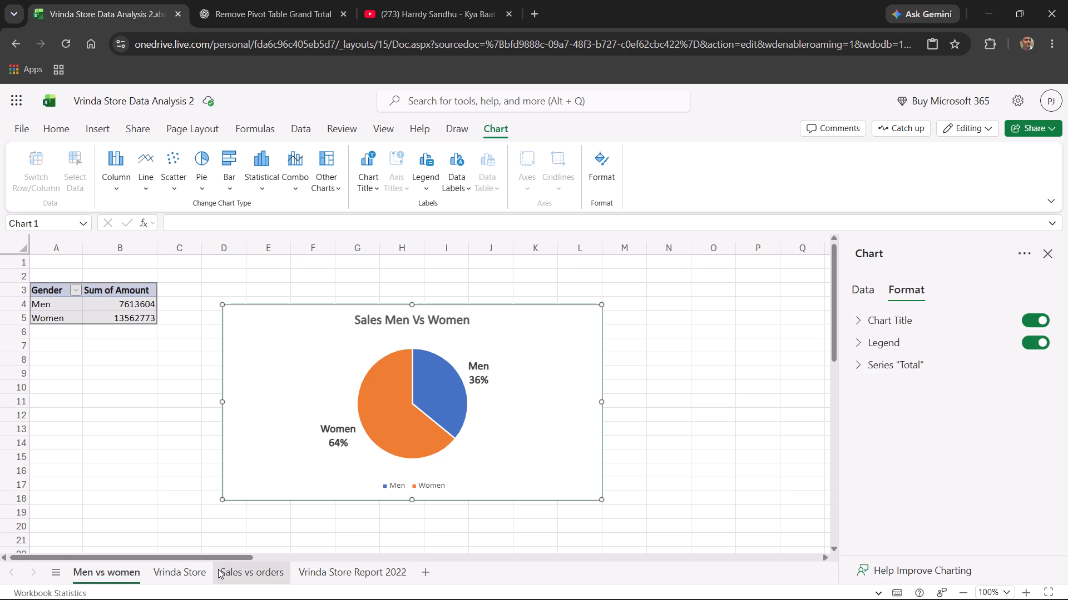
pyautogui.click(324, 564)
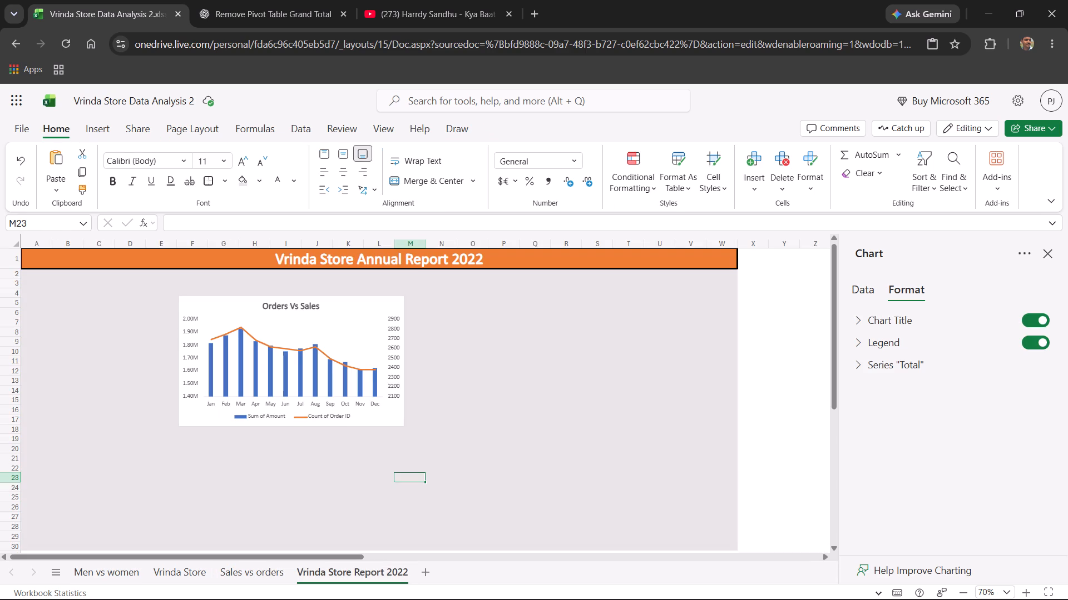
pyautogui.click(485, 434)
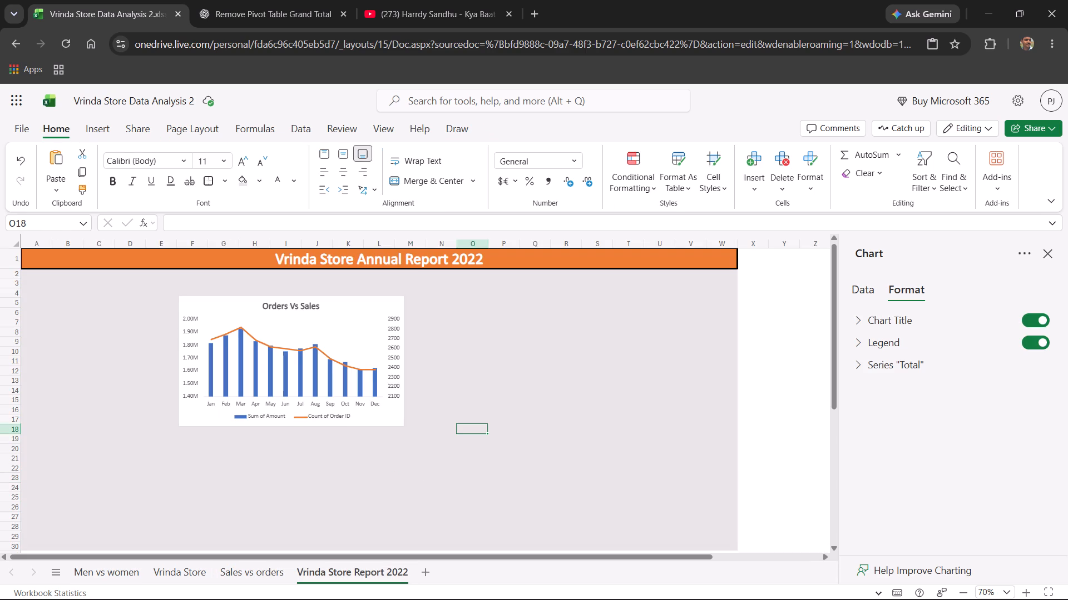
pyautogui.hotkey('ctrl', 'v')
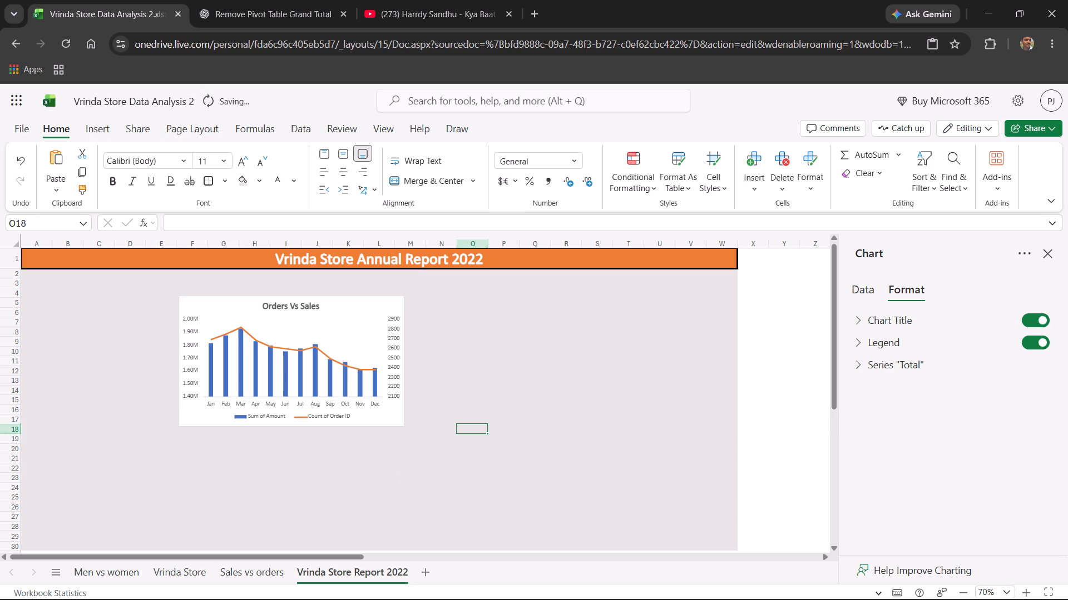
pyautogui.click(486, 303)
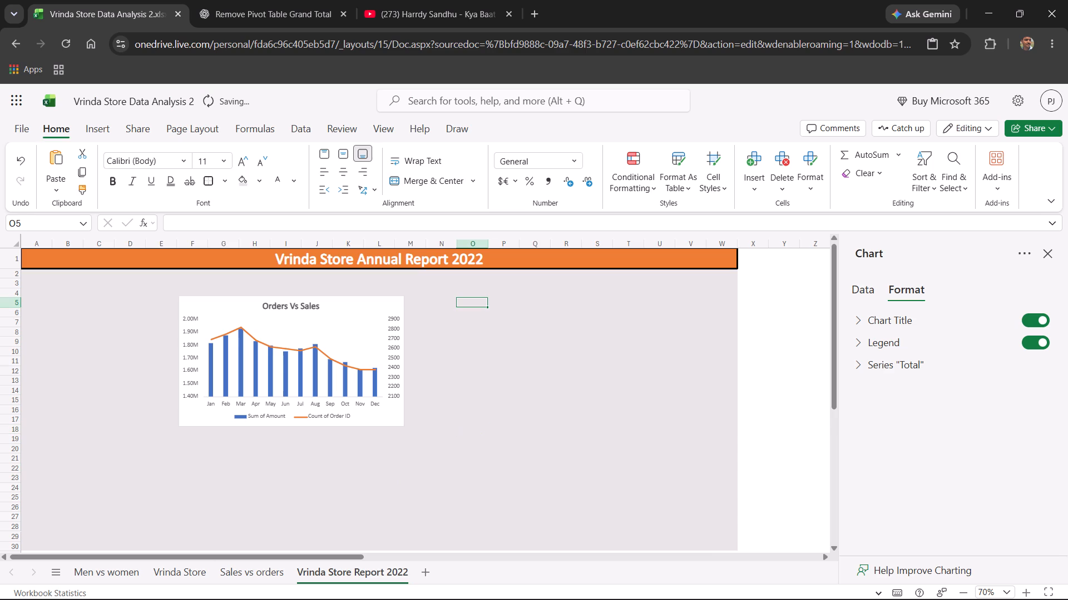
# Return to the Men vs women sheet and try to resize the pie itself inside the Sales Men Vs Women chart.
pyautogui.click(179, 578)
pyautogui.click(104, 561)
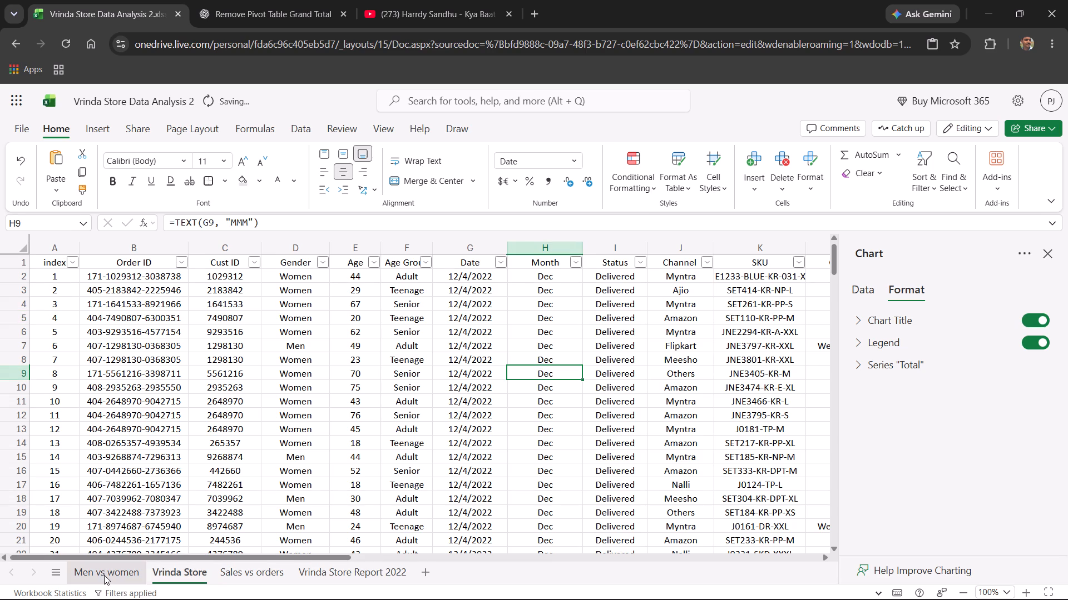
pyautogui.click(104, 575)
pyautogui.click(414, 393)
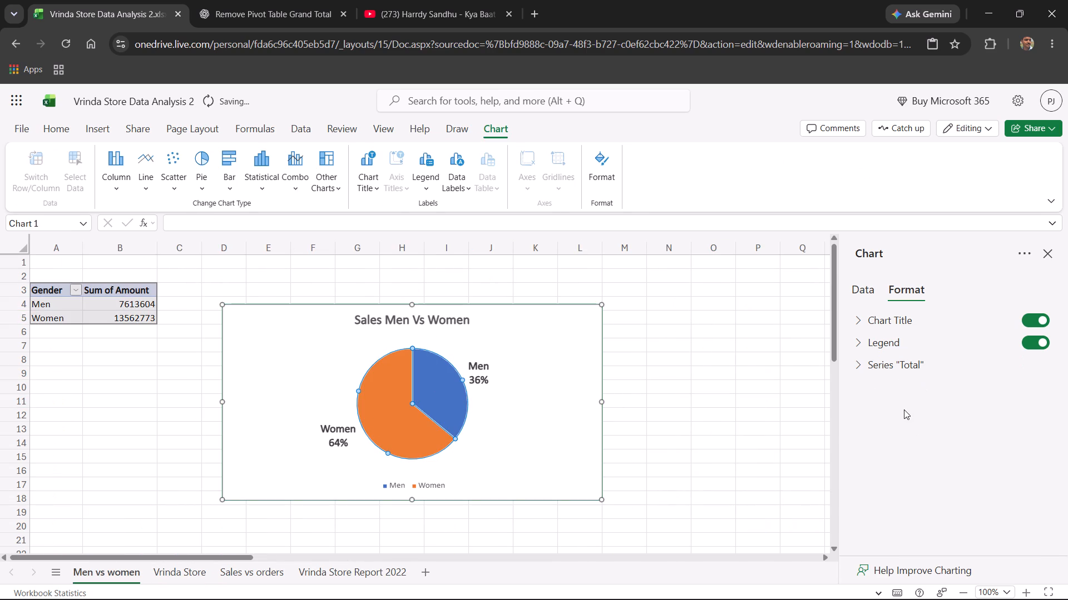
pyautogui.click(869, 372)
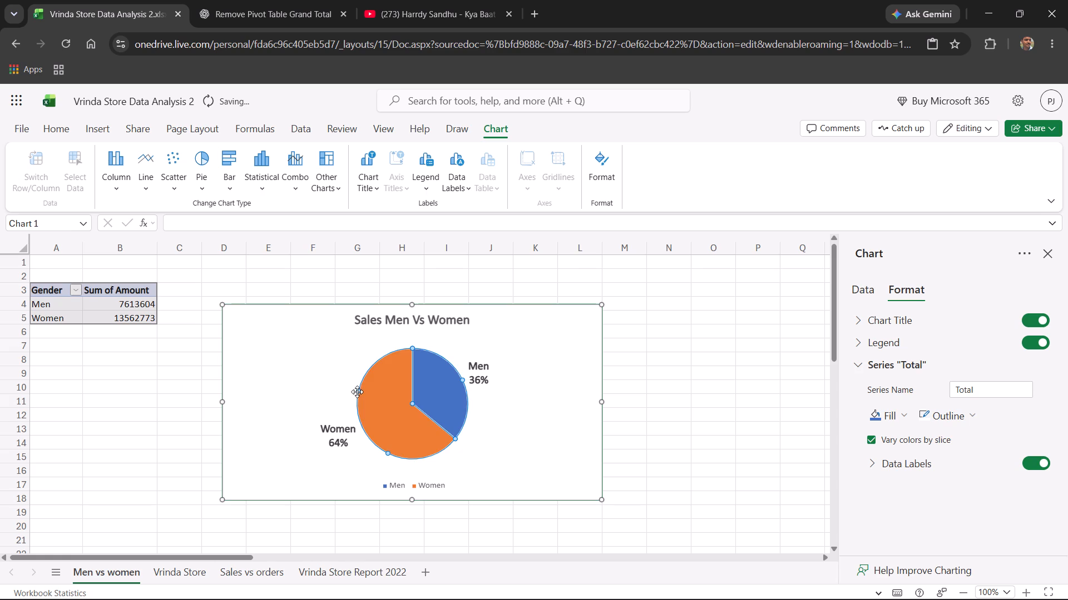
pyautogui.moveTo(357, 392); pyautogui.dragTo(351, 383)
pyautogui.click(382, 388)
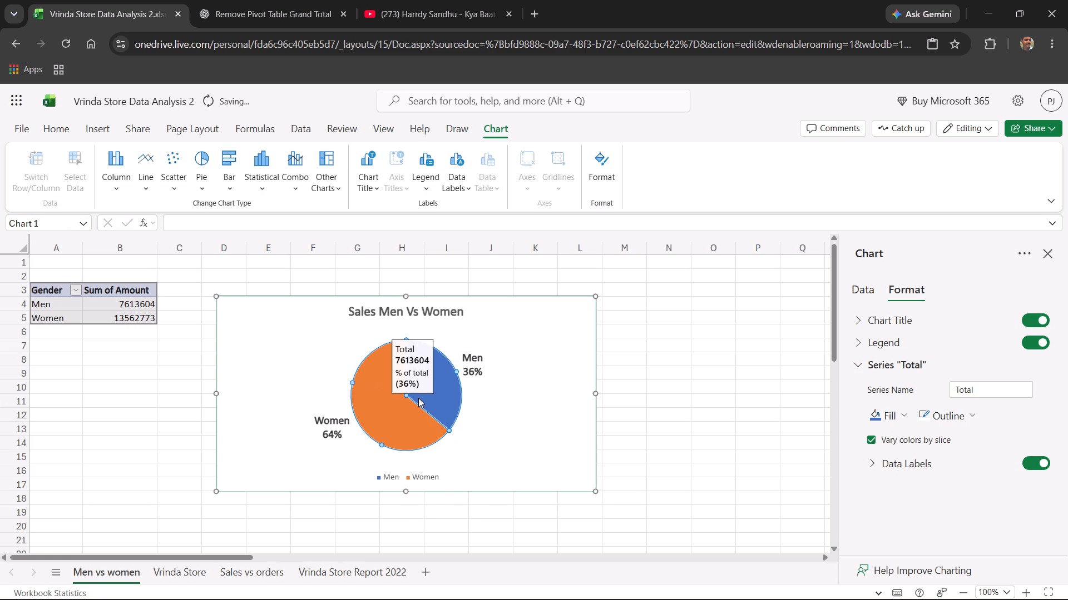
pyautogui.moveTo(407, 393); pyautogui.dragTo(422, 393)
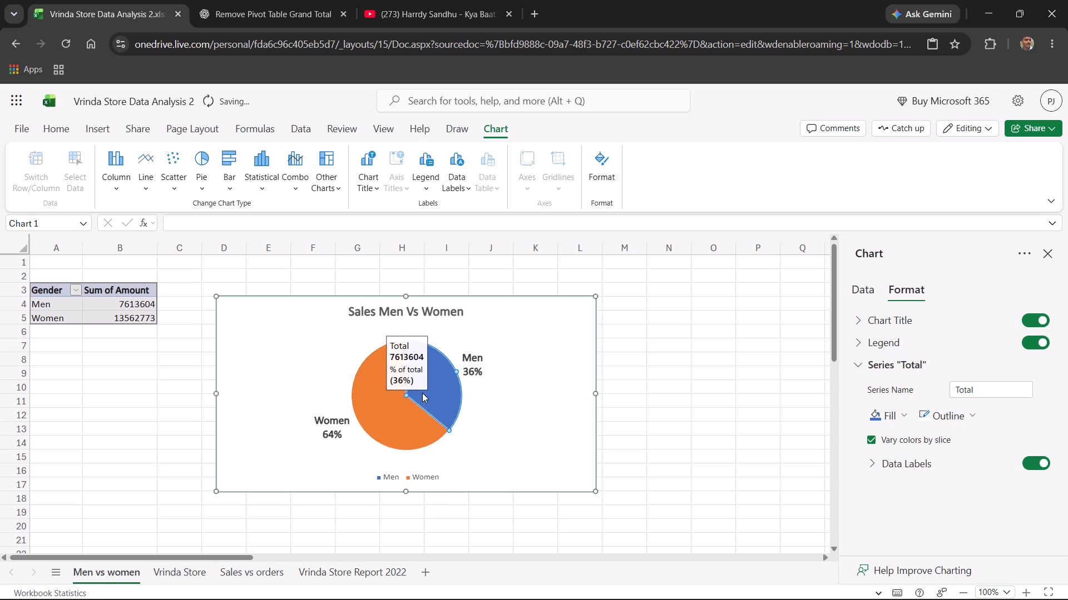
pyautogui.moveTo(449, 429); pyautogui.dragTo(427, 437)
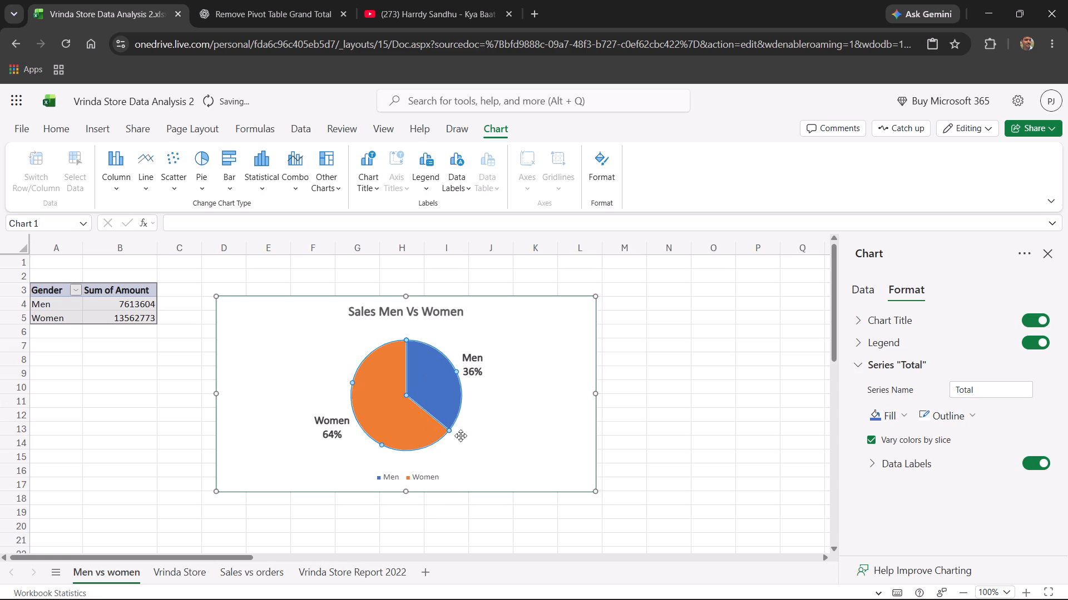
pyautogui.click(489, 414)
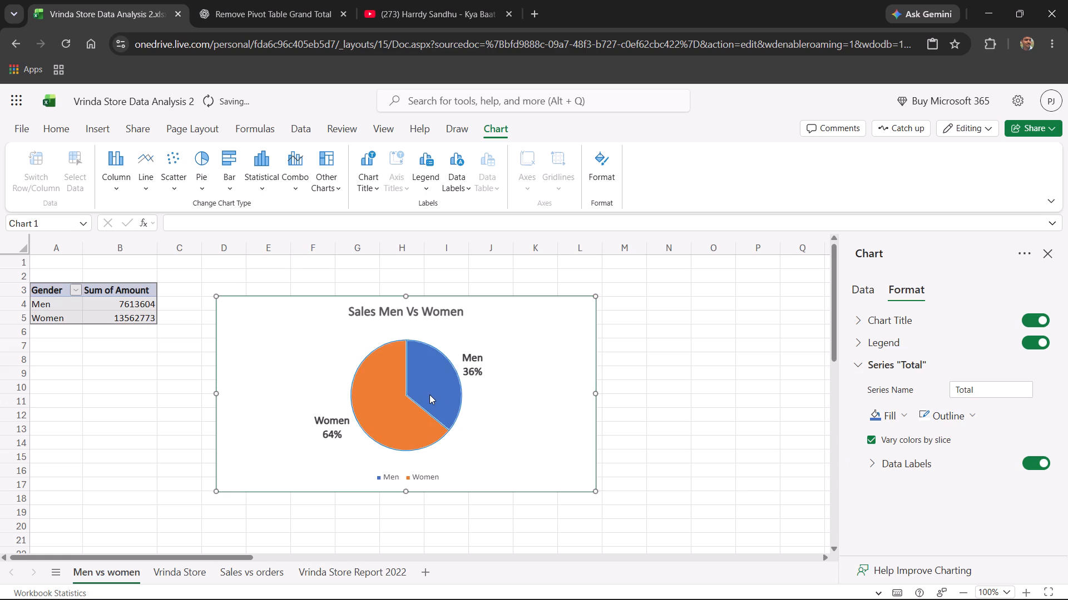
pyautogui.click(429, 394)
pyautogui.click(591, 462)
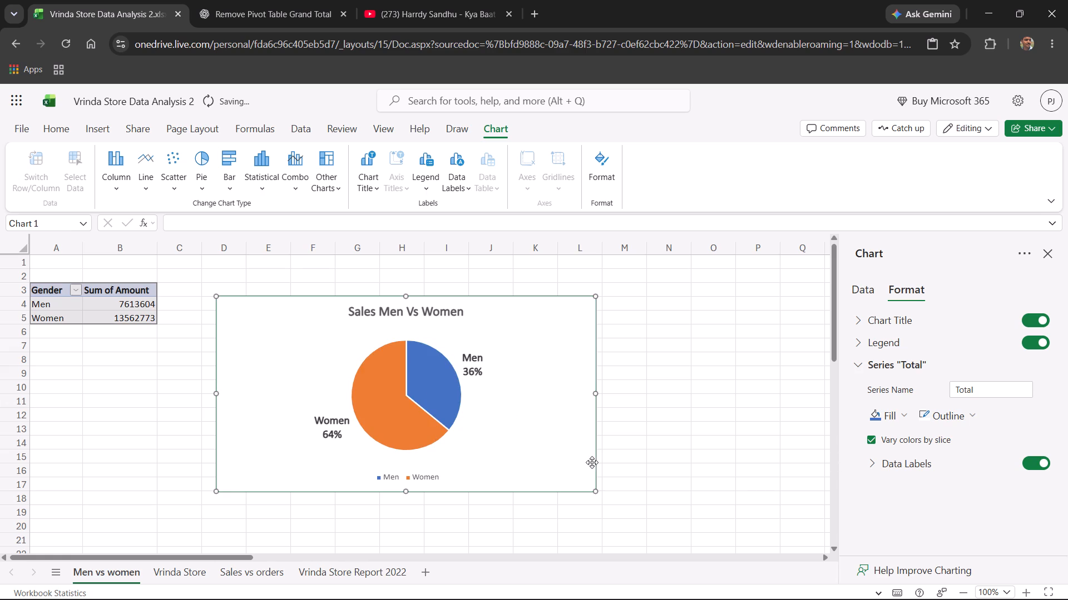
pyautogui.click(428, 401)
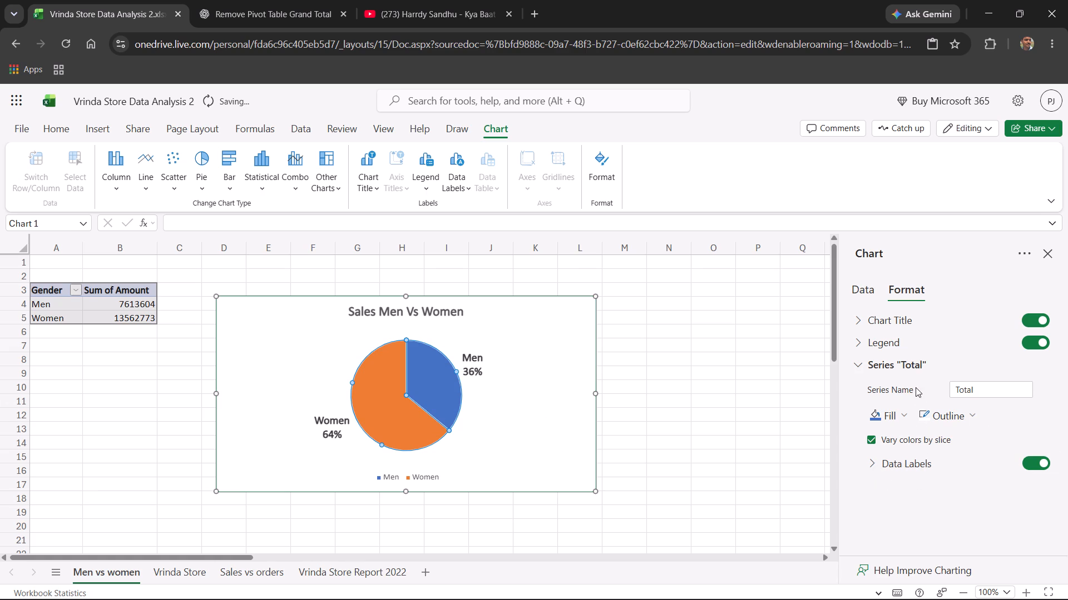
# Set the font size of the pie chart's legend to 12.
pyautogui.click(893, 324)
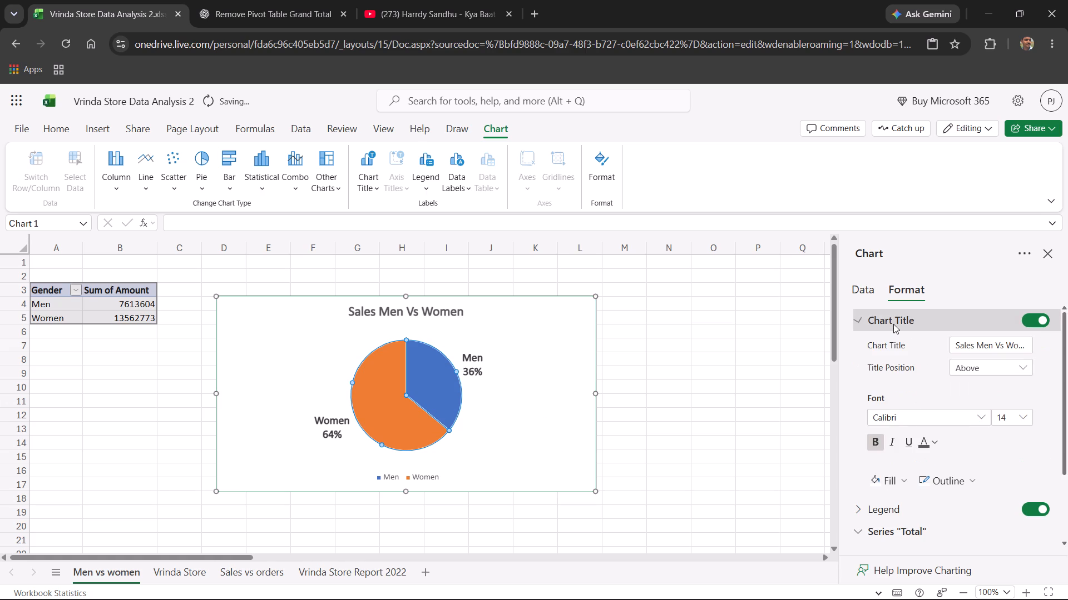
pyautogui.click(885, 506)
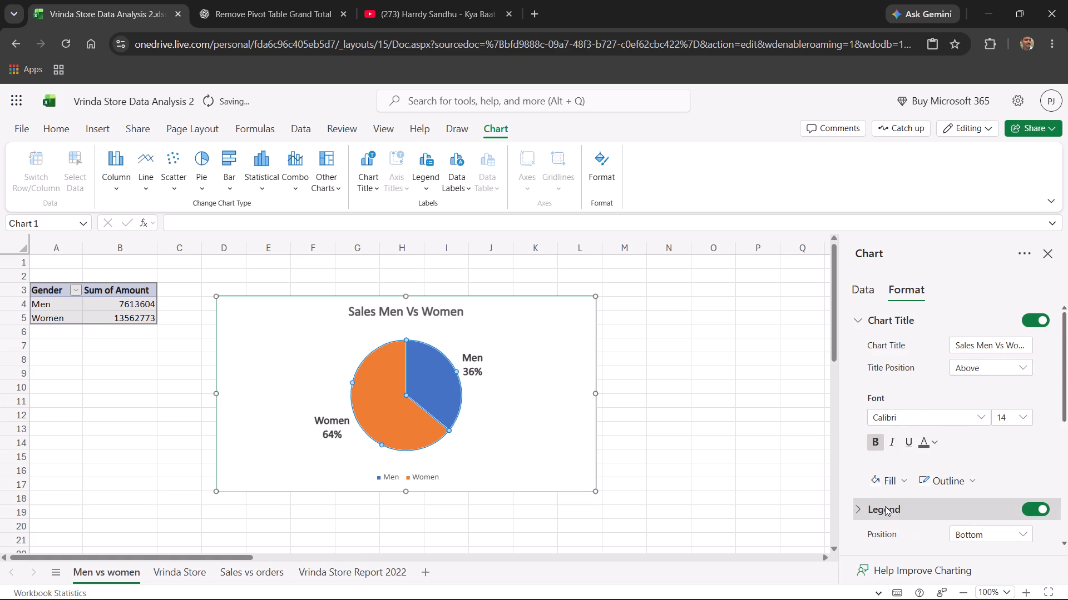
pyautogui.scroll(-2, 916, 486)
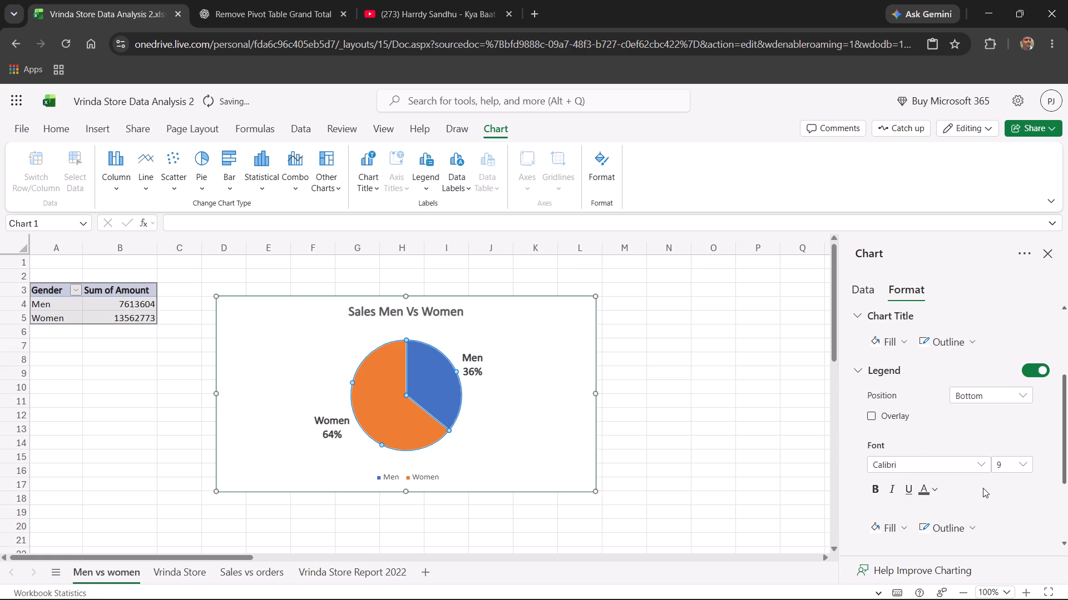
pyautogui.click(1026, 467)
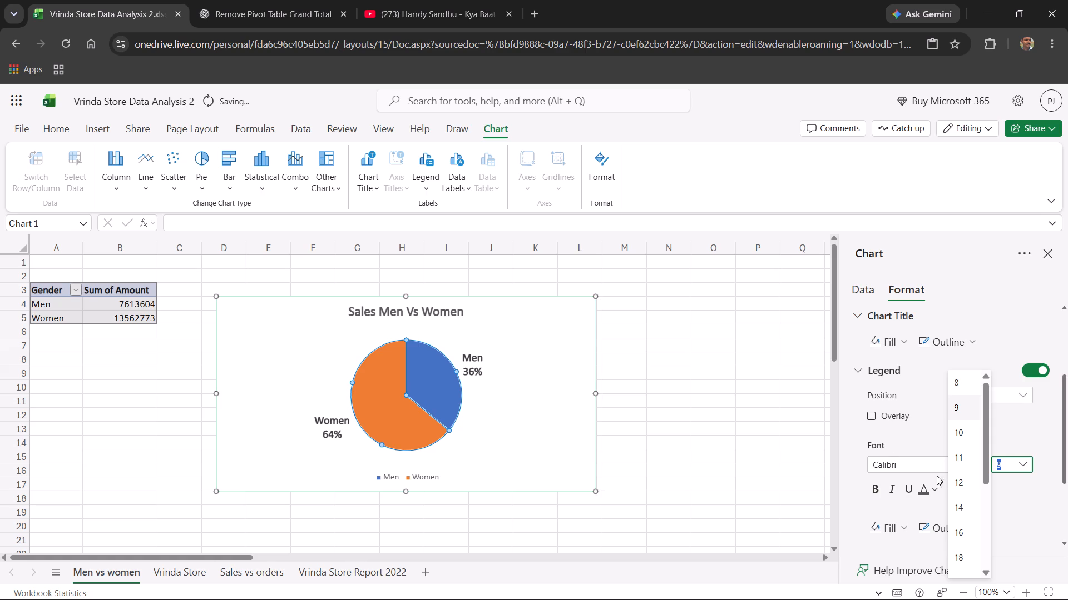
pyautogui.click(953, 484)
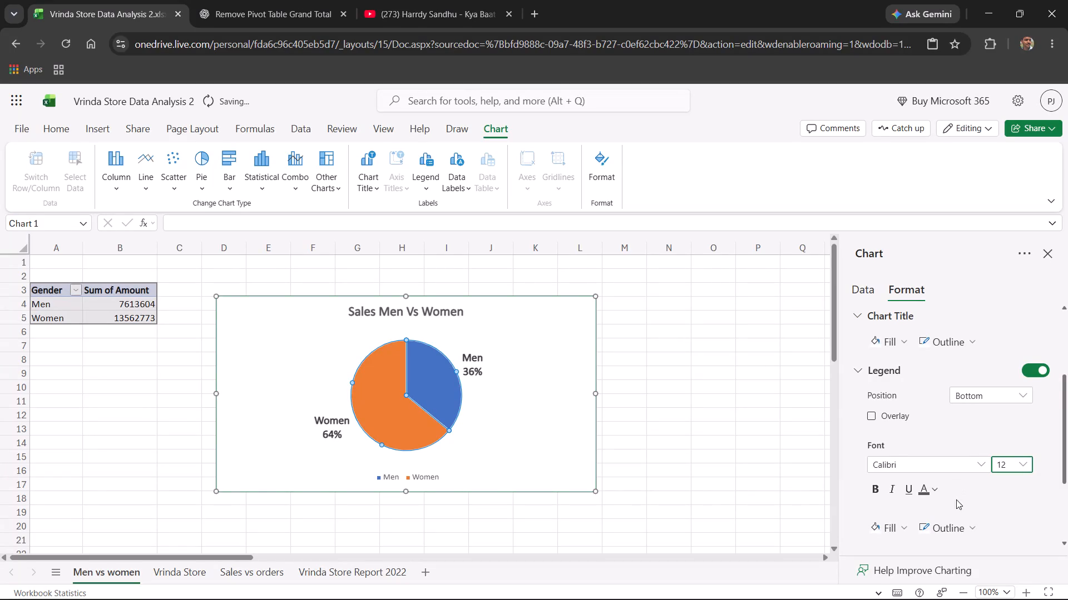
pyautogui.scroll(-5, 988, 525)
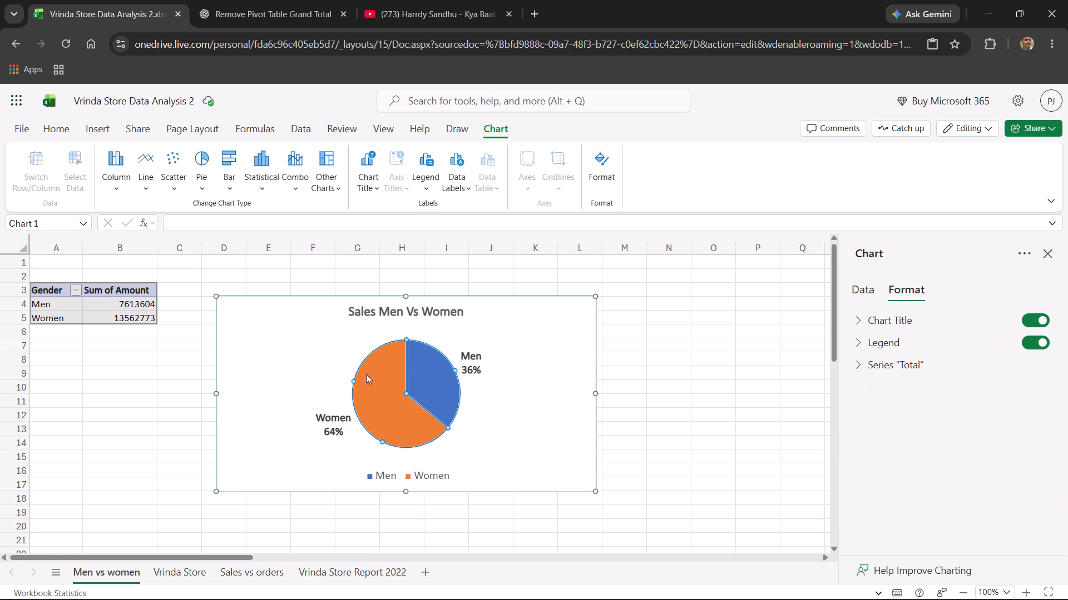
# Reposition and shrink the Sales Men Vs Women chart on its own sheet so it ends in about column K at row 14.
pyautogui.click(301, 347)
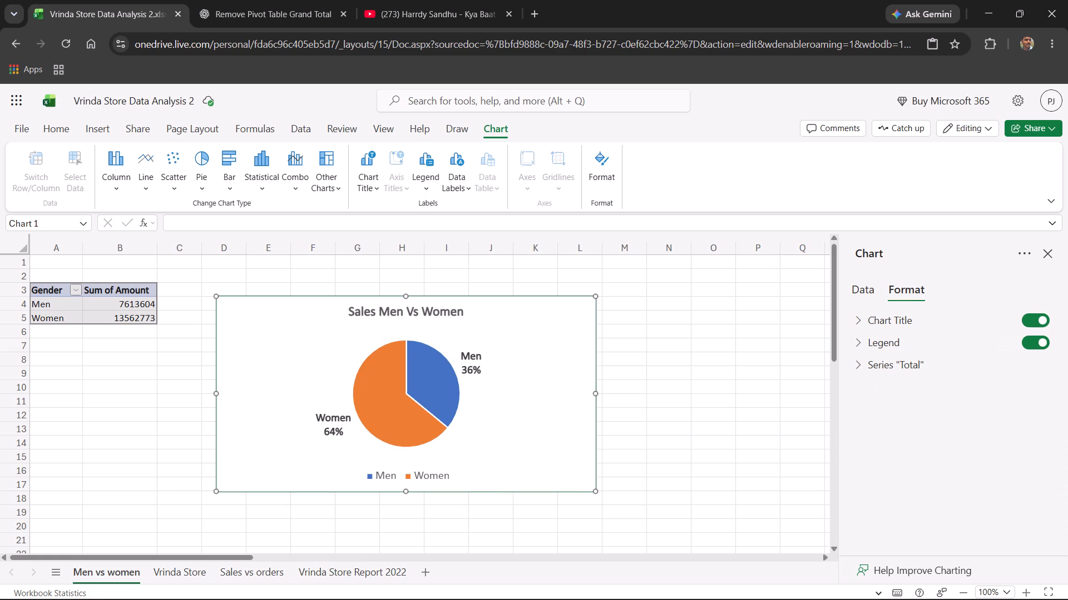
pyautogui.moveTo(597, 492); pyautogui.dragTo(577, 453)
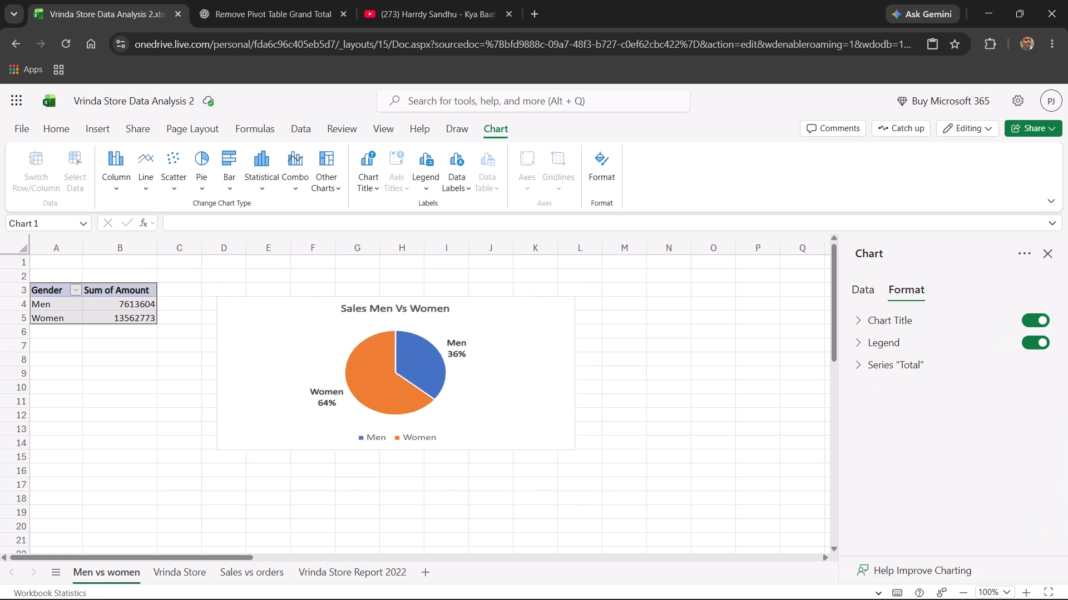
pyautogui.moveTo(577, 453); pyautogui.dragTo(681, 518)
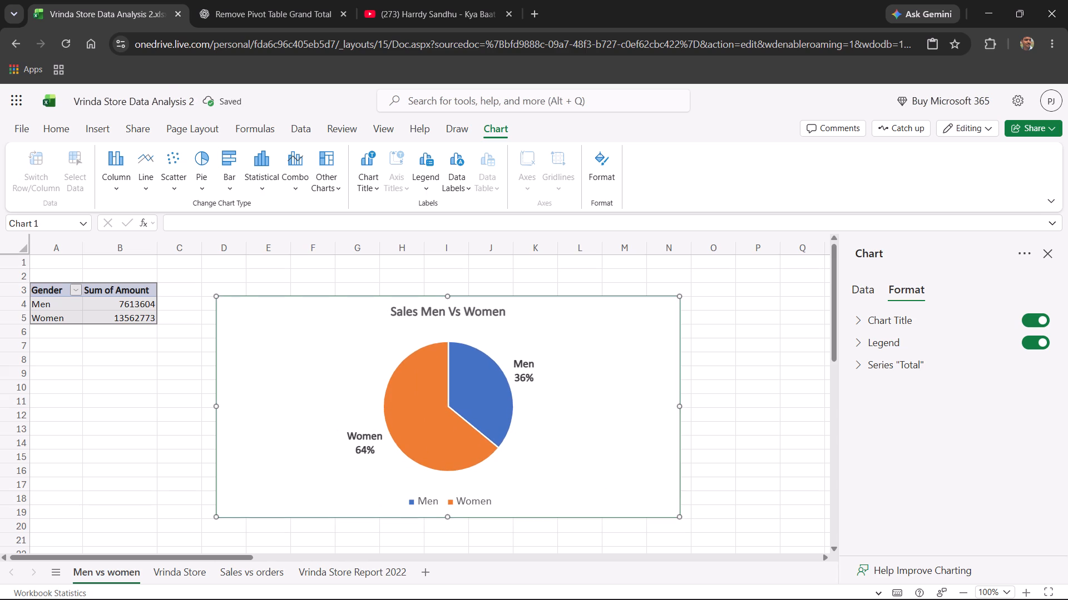
pyautogui.keyDown('ctrl'); pyautogui.moveTo(680, 373); pyautogui.dragTo(660, 372); pyautogui.keyUp('ctrl')
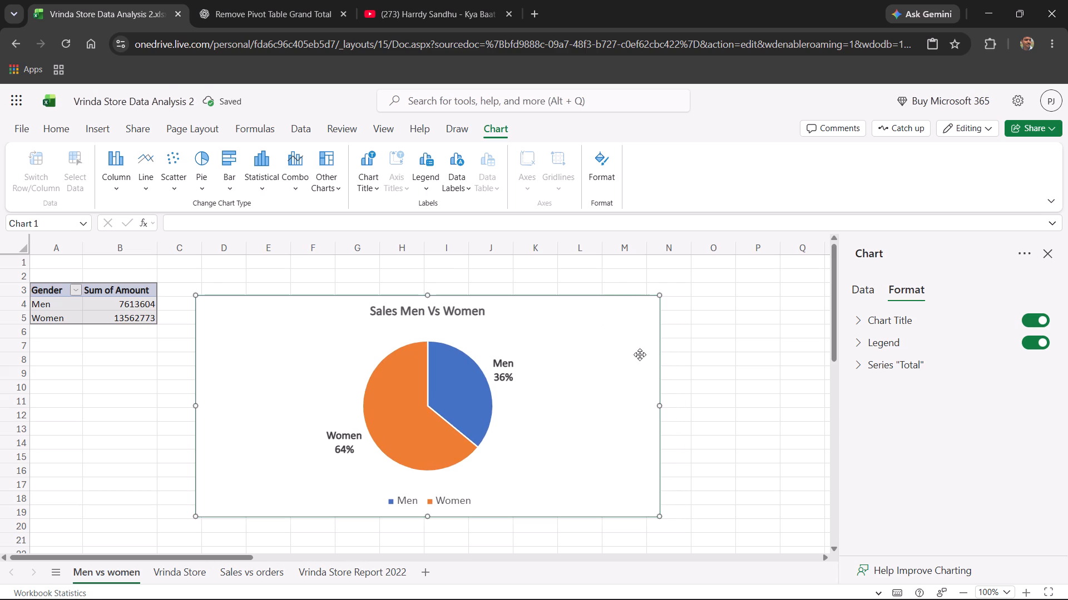
pyautogui.click(655, 394)
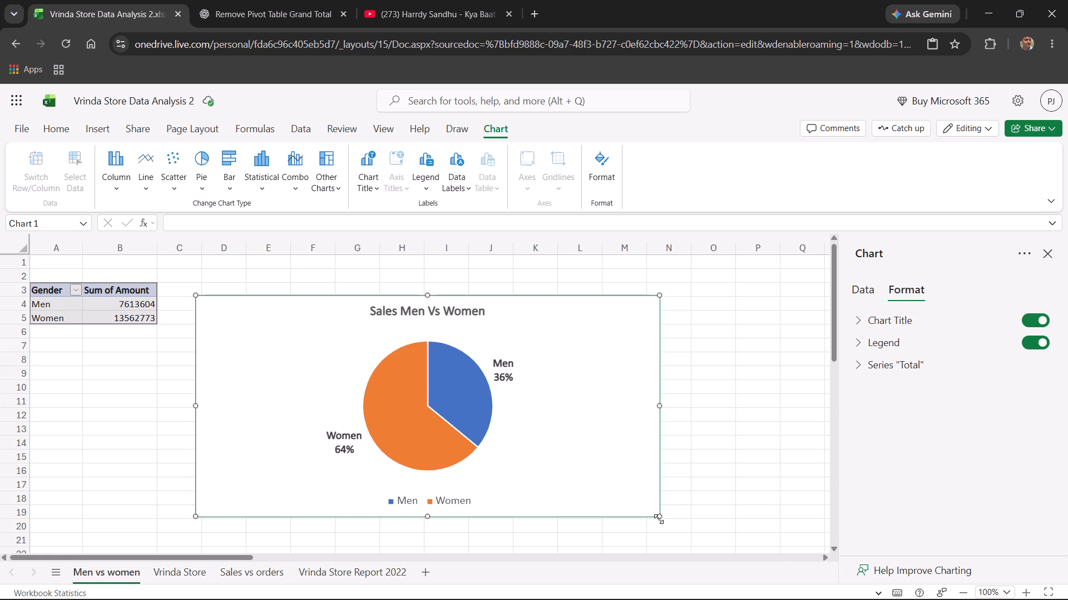
pyautogui.keyDown('shift'); pyautogui.moveTo(659, 518); pyautogui.dragTo(503, 450); pyautogui.keyUp('shift')
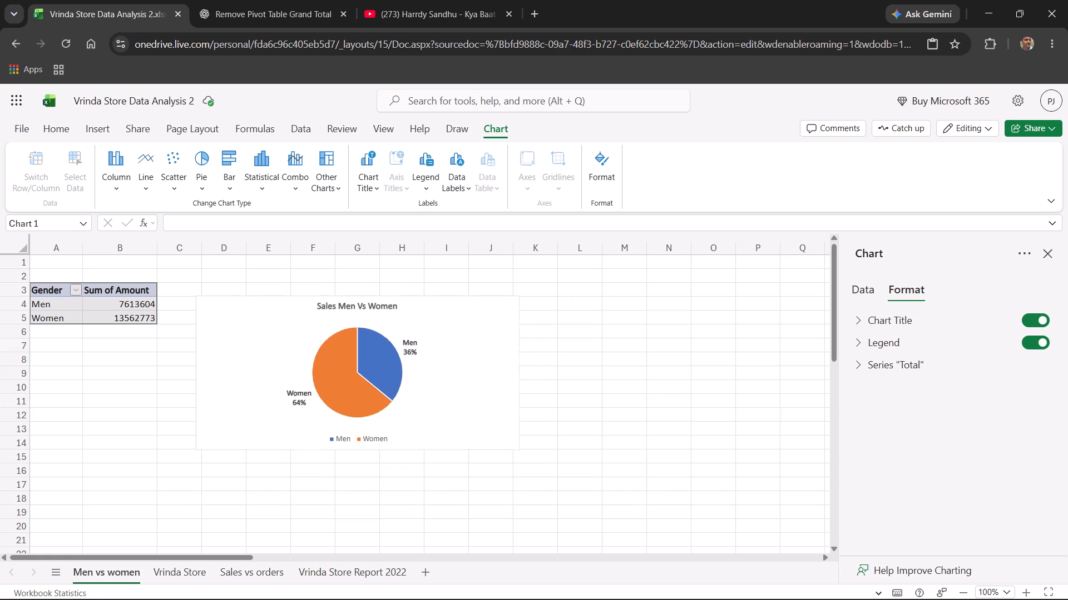
pyautogui.keyDown('shift'); pyautogui.moveTo(503, 450); pyautogui.dragTo(523, 451); pyautogui.keyUp('shift')
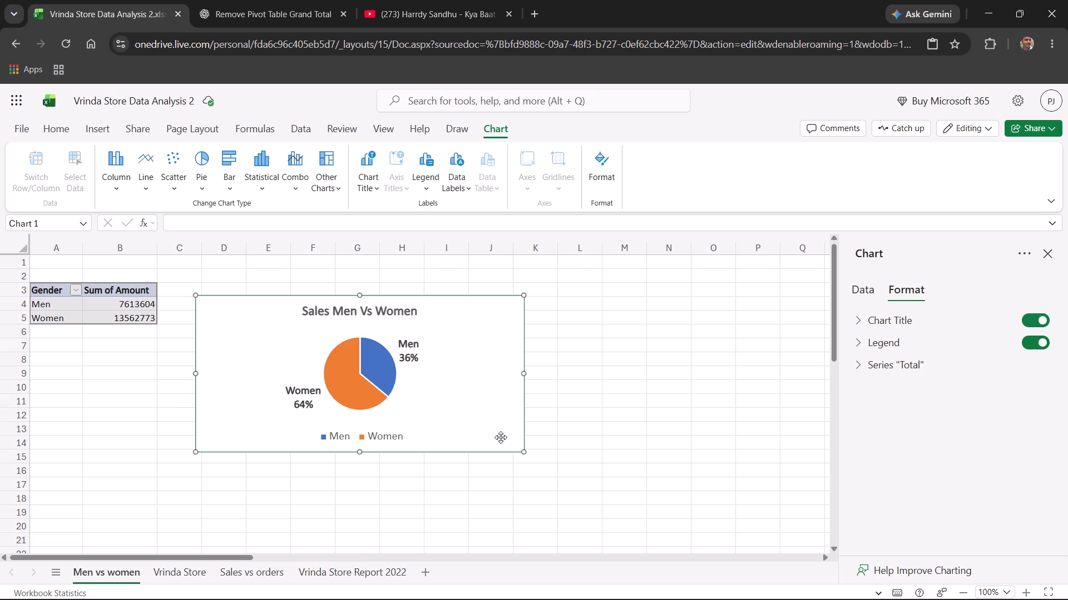
# Copy the resized Sales Men Vs Women chart and go to the Vrinda Store Report 2022 sheet.
pyautogui.click(516, 415)
pyautogui.hotkey('ctrl', 'c')
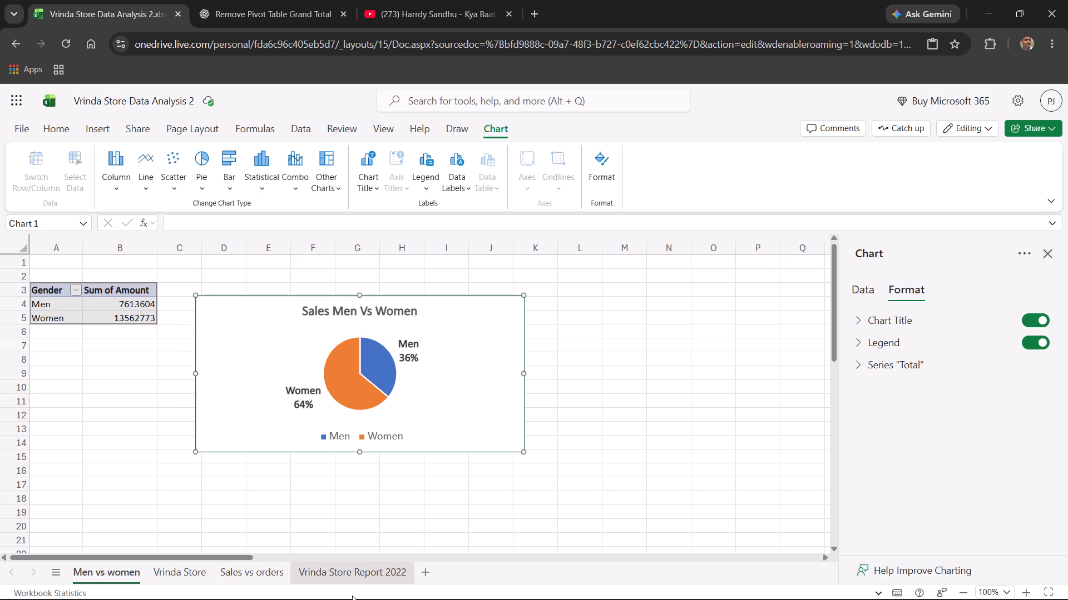
pyautogui.click(275, 572)
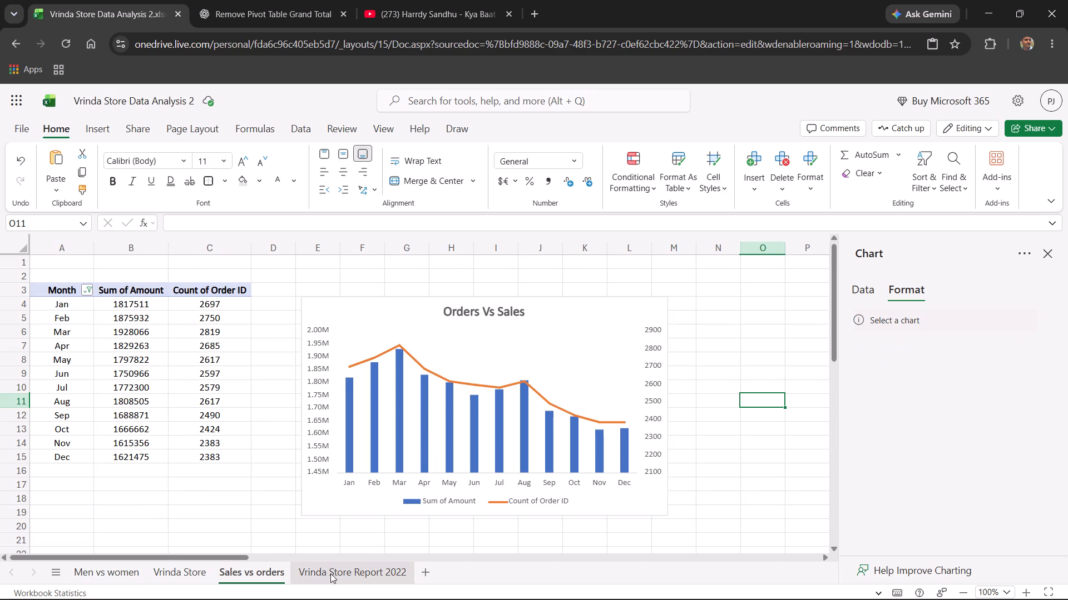
pyautogui.click(330, 573)
# Move the pasted Sales Men Vs Women chart beside the Orders Vs Sales chart, starting at about column N, row 8, and keep it selected.
pyautogui.moveTo(499, 501); pyautogui.dragTo(477, 406)
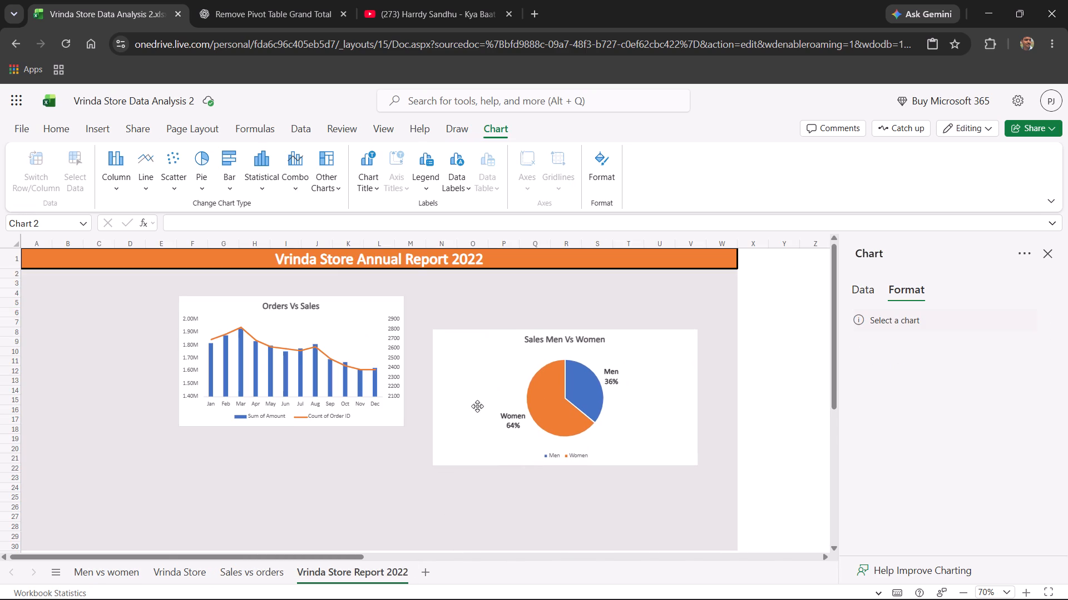
pyautogui.moveTo(477, 406); pyautogui.dragTo(484, 403)
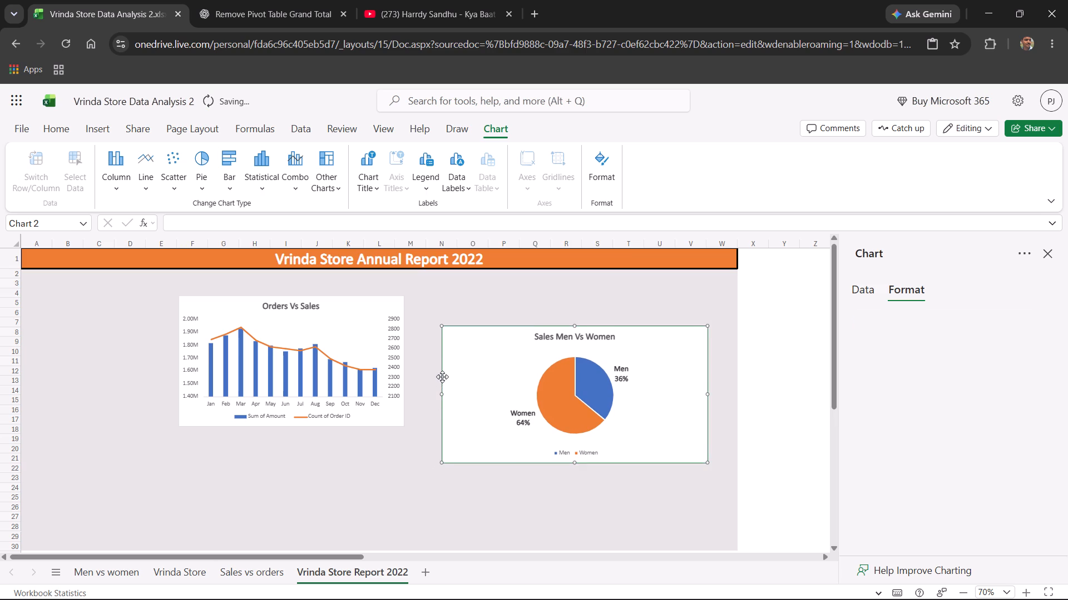
pyautogui.click(464, 373)
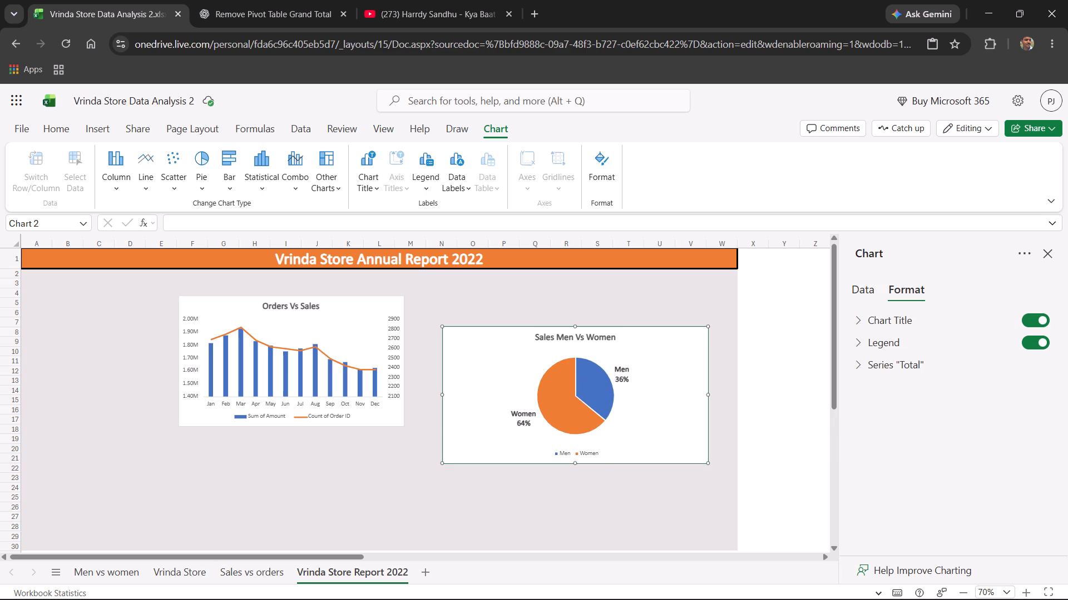
pyautogui.click(627, 430)
pyautogui.doubleClick(699, 447)
pyautogui.click(441, 323)
pyautogui.click(447, 334)
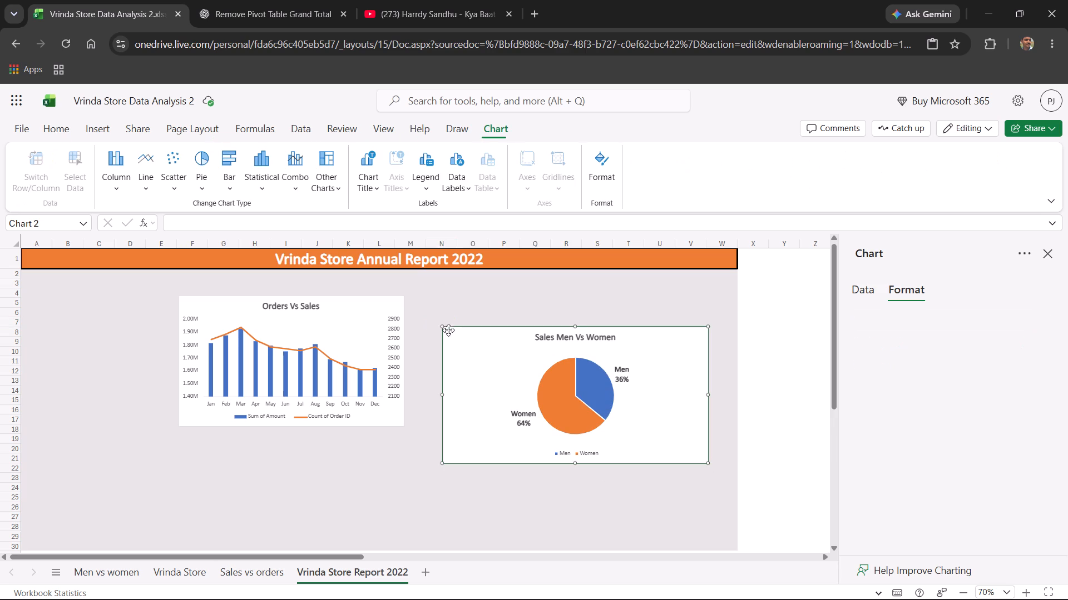
# Enlarge the Sales Men Vs Women chart from its upper-left corner so it spans about columns N to V and rows 4 to 21.
pyautogui.moveTo(442, 326); pyautogui.dragTo(510, 344)
pyautogui.moveTo(510, 344); pyautogui.dragTo(471, 328)
pyautogui.moveTo(469, 327); pyautogui.dragTo(423, 286)
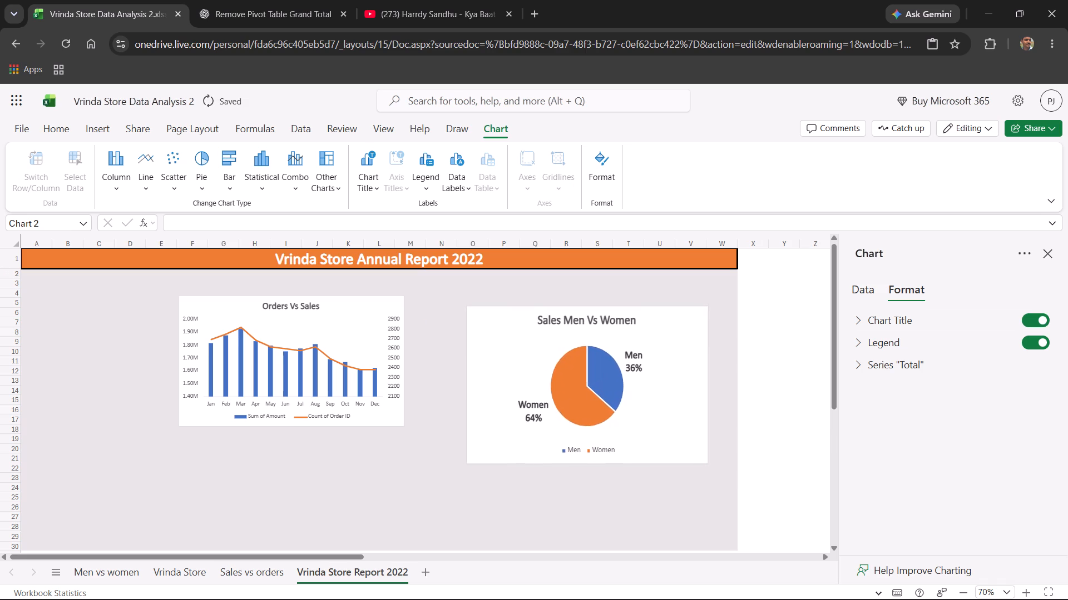
pyautogui.moveTo(423, 286); pyautogui.dragTo(389, 267)
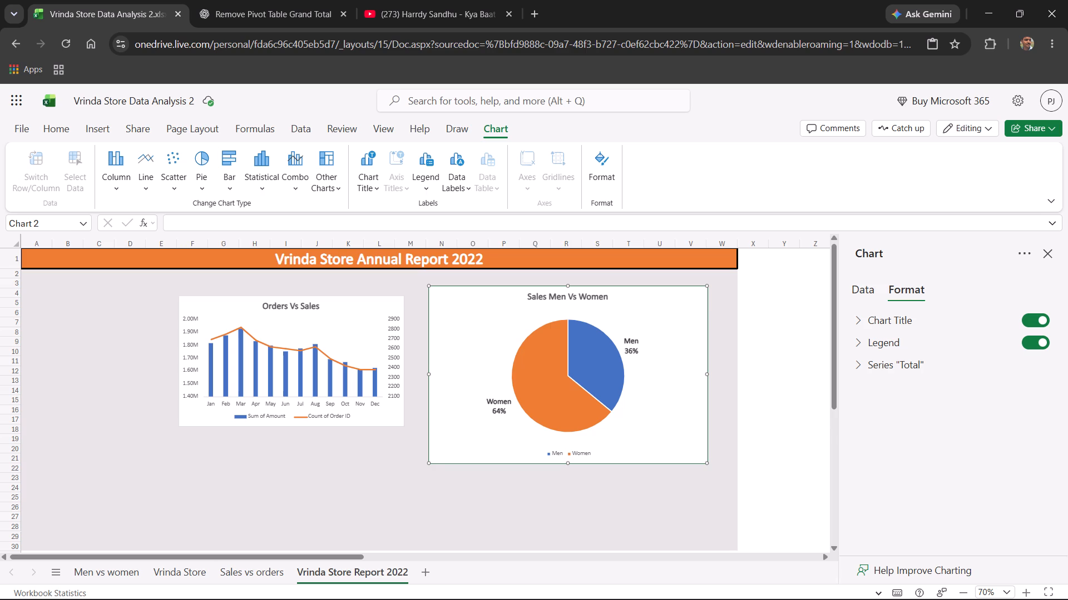
# Examine the formatting options of the Sales Men Vs Women chart, including the Total series' data labels and the chart title.
pyautogui.click(1015, 250)
pyautogui.click(1017, 253)
pyautogui.click(971, 413)
pyautogui.click(990, 279)
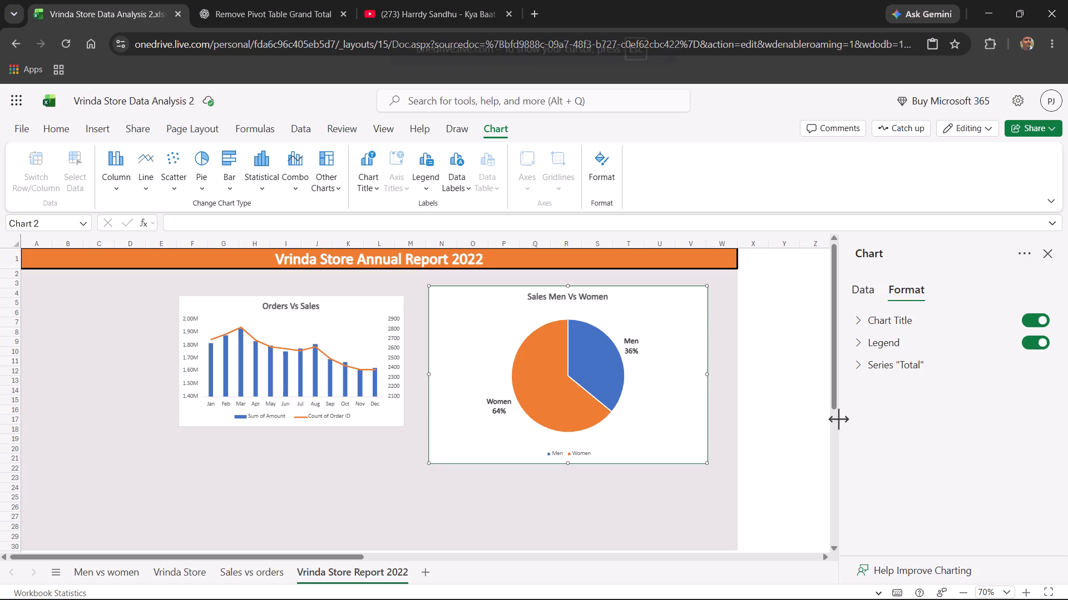
pyautogui.click(614, 449)
pyautogui.click(868, 289)
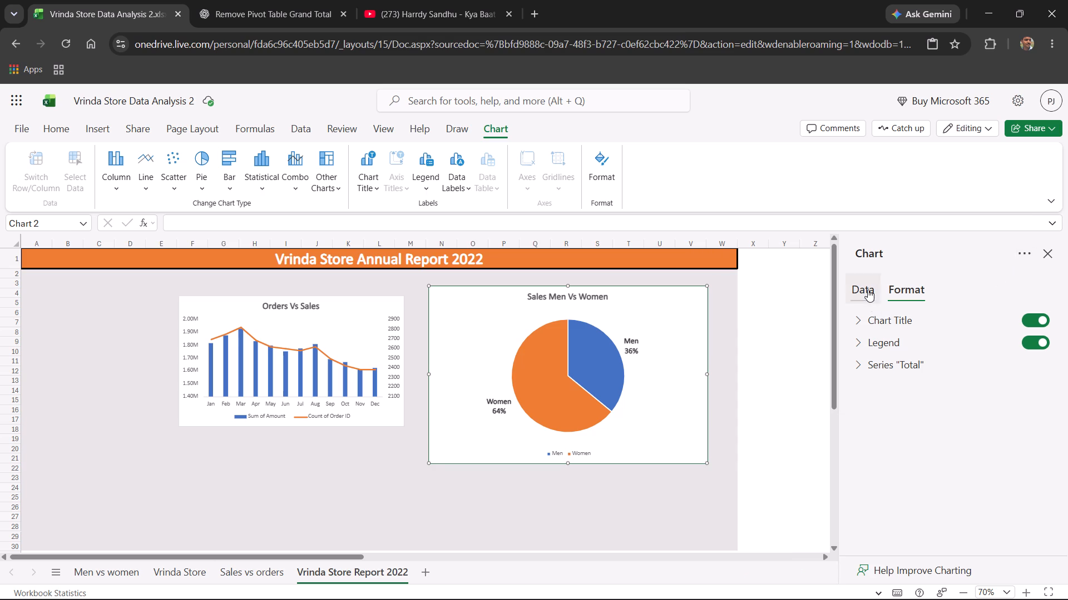
pyautogui.click(895, 288)
pyautogui.click(886, 366)
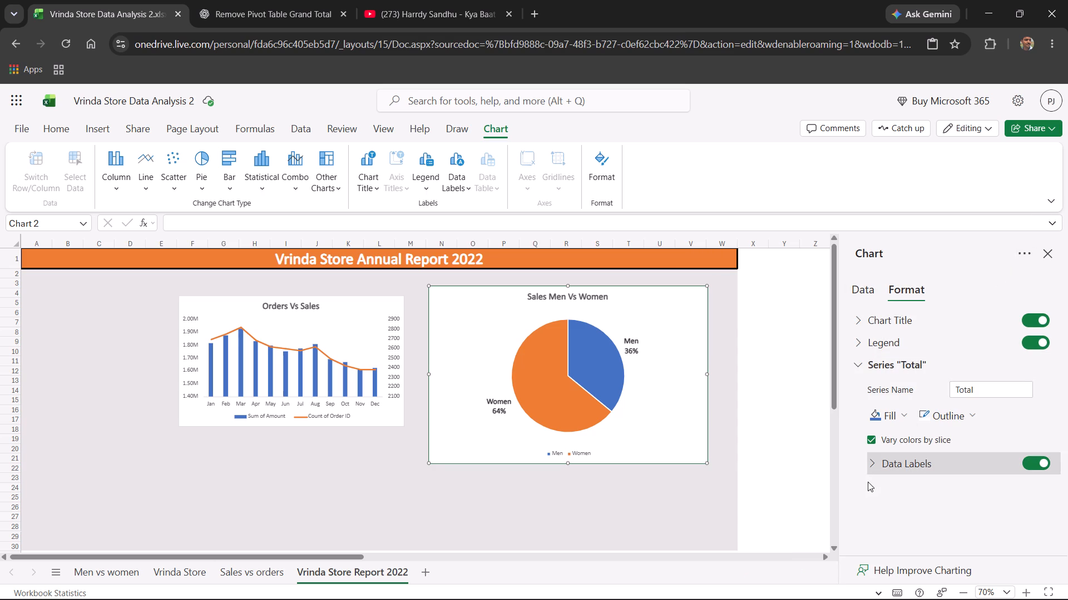
pyautogui.click(871, 467)
pyautogui.scroll(-5, 957, 486)
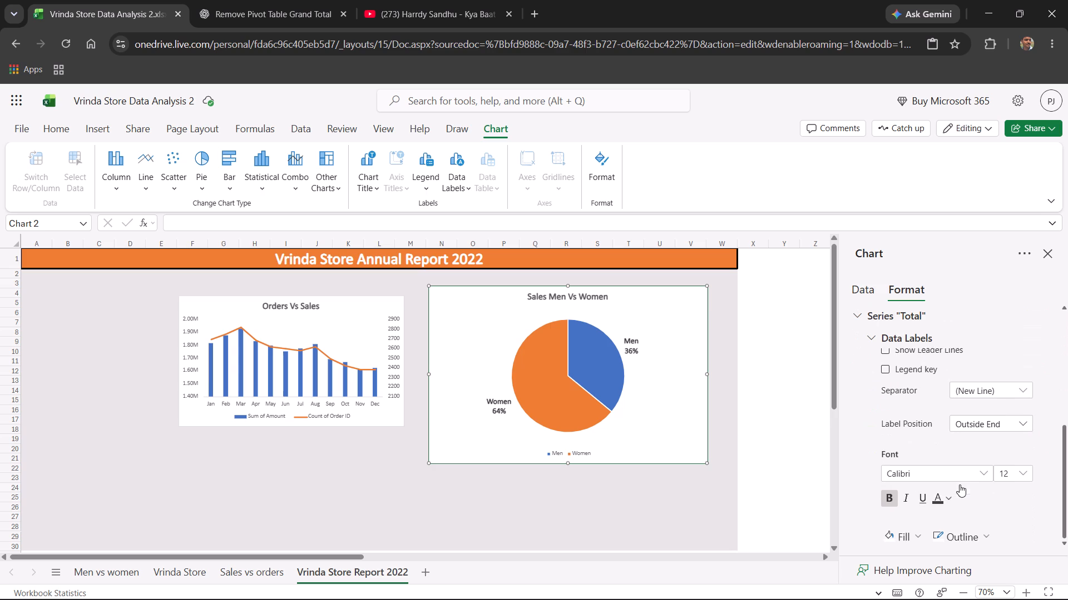
pyautogui.scroll(-4, 960, 484)
pyautogui.scroll(1, 987, 498)
pyautogui.scroll(-1, 987, 498)
pyautogui.scroll(3, 987, 494)
pyautogui.scroll(2, 965, 437)
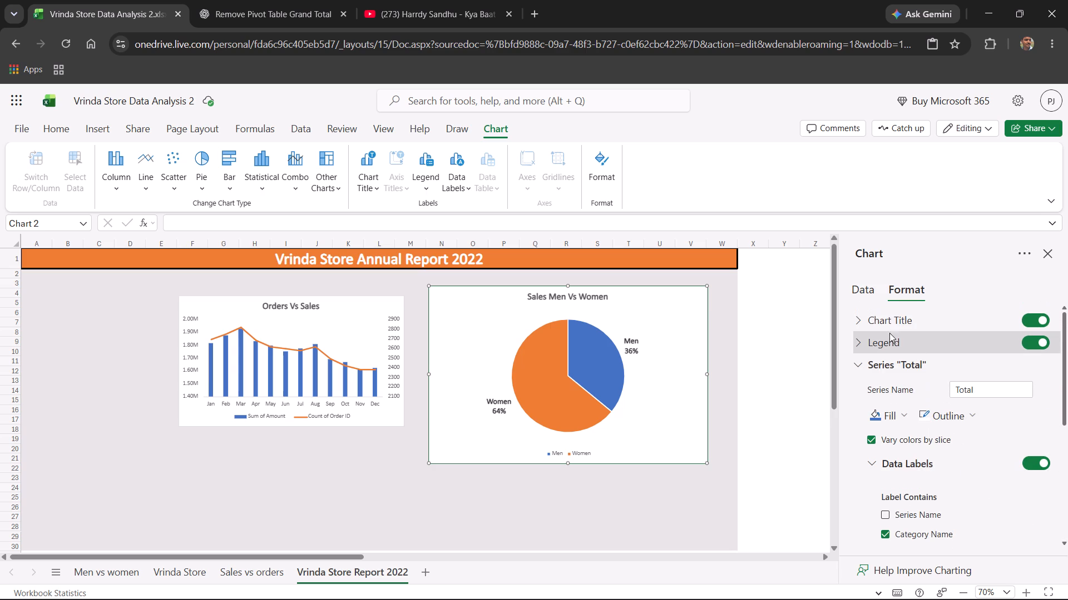
pyautogui.click(863, 323)
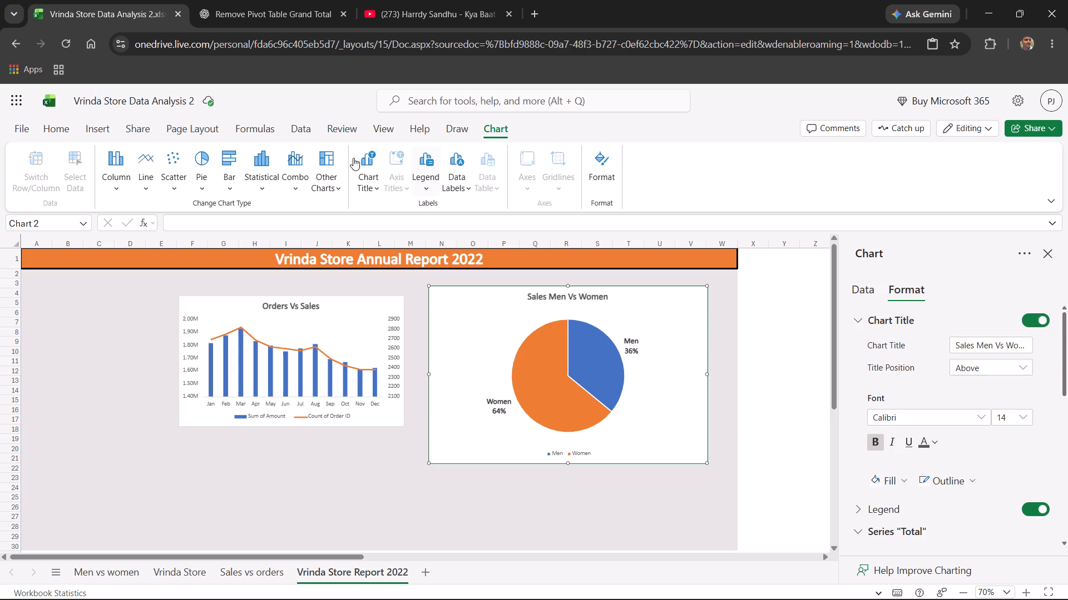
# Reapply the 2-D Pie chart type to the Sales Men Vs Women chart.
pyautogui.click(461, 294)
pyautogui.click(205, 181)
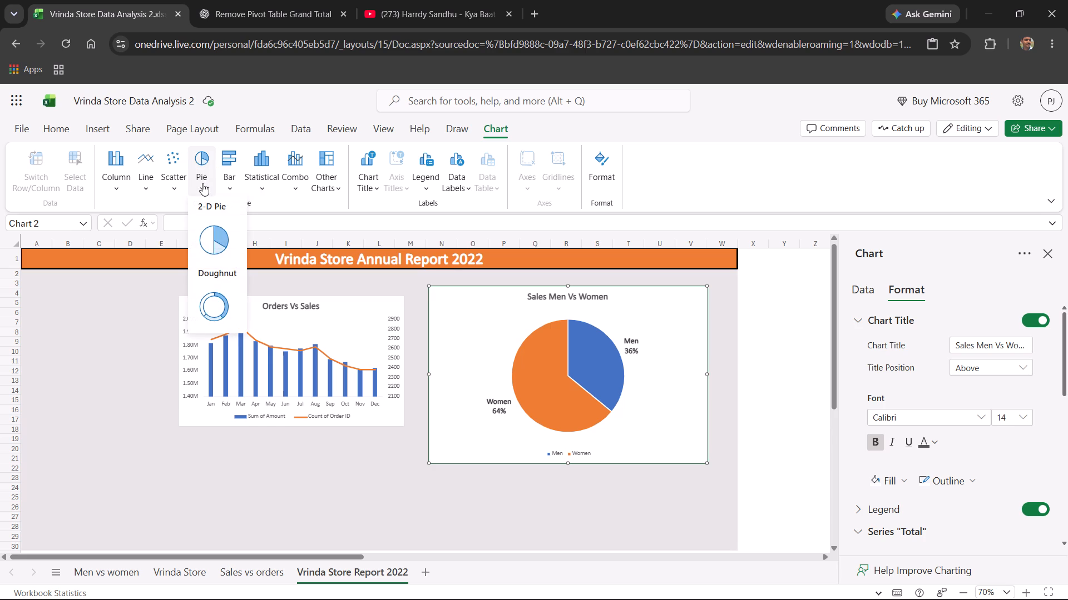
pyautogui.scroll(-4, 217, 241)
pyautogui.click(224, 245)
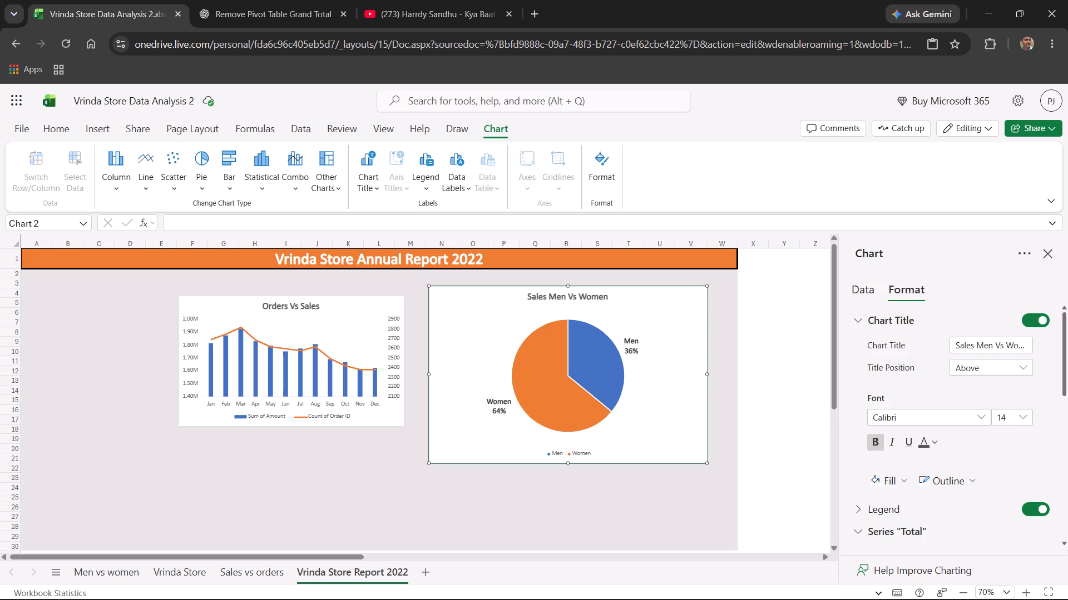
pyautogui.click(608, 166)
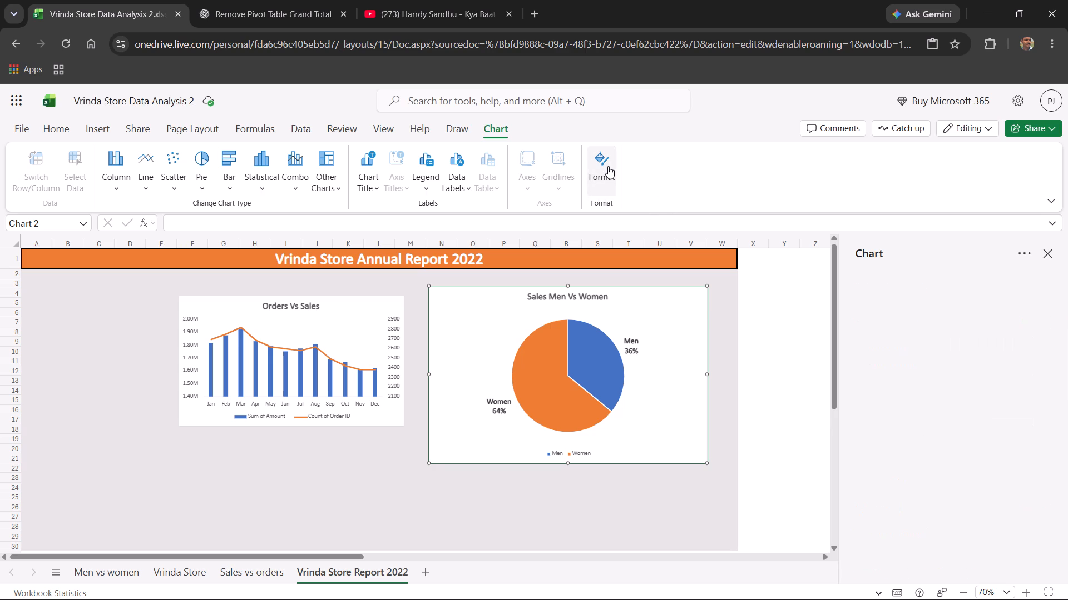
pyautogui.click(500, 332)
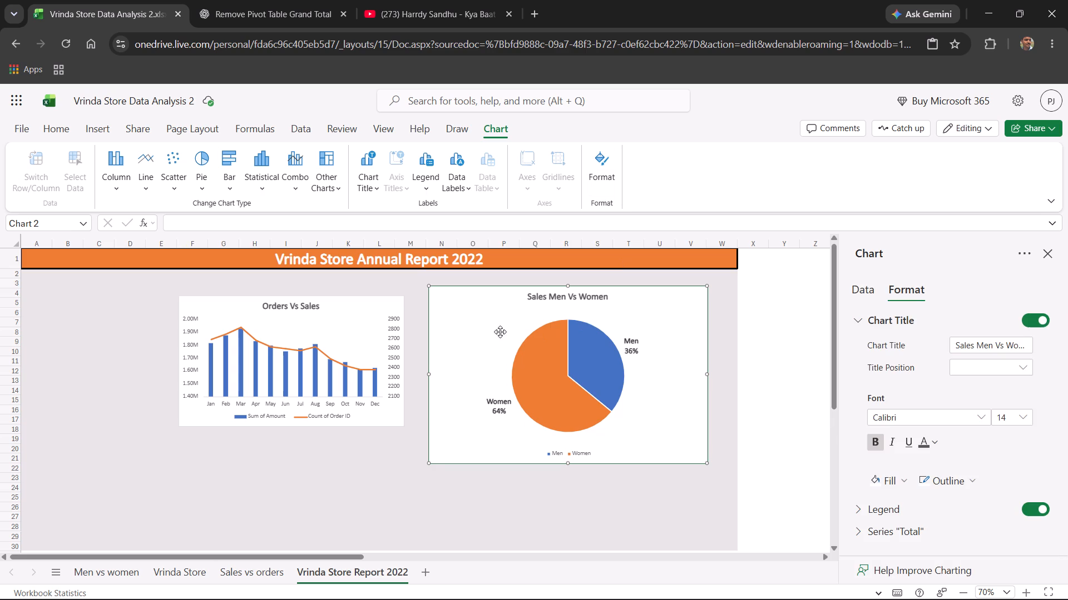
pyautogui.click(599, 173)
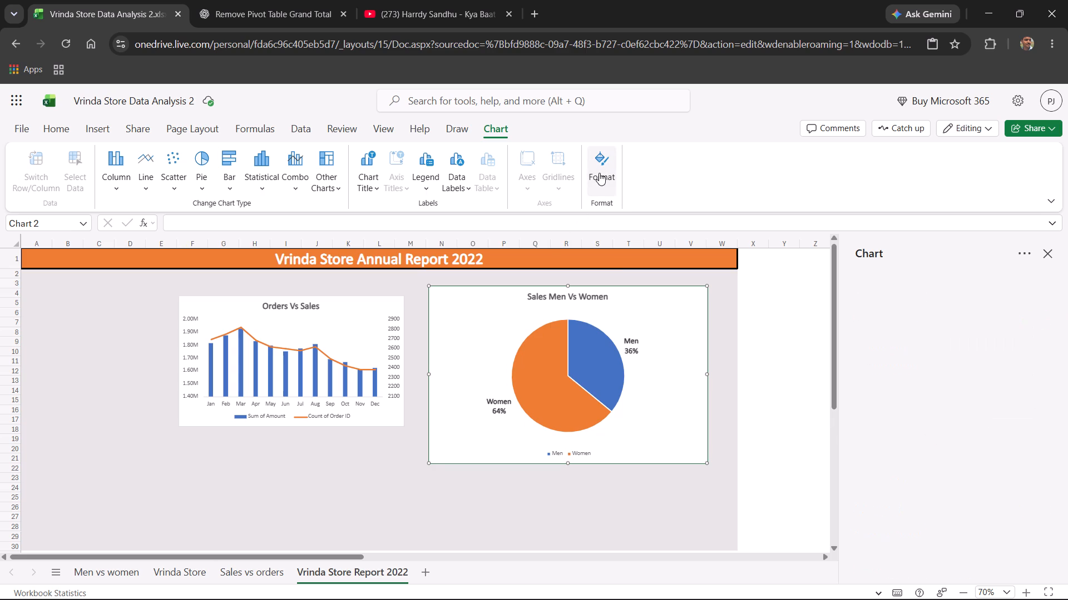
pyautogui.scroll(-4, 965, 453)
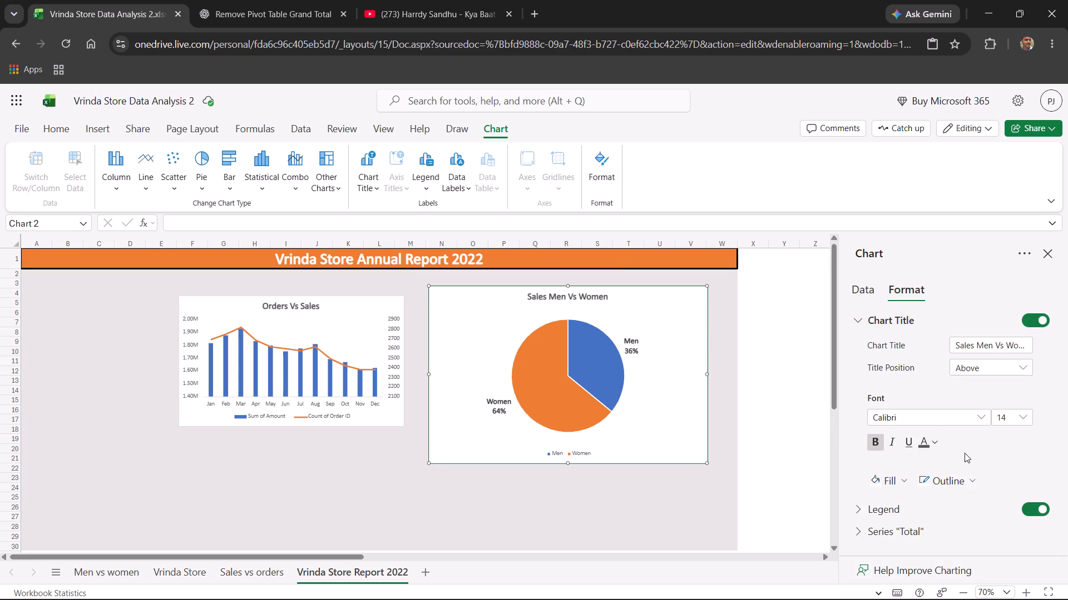
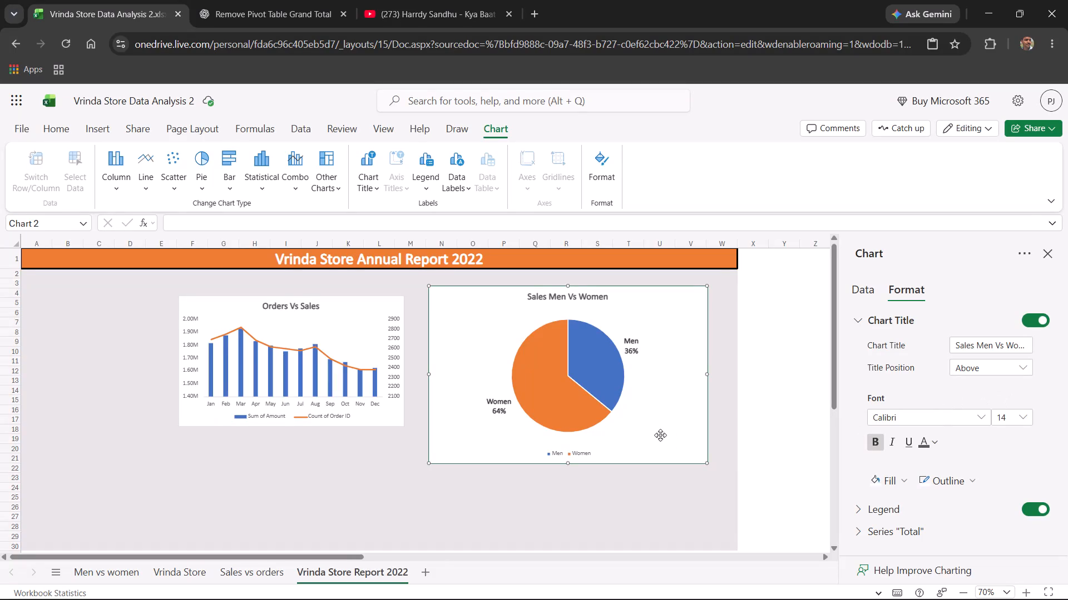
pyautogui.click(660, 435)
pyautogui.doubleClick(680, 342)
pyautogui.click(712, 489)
# Enlarge the Sales Men Vs Women chart slightly so it spans about rows 3 to 22 and columns N to the start of W.
pyautogui.click(684, 387)
pyautogui.doubleClick(680, 374)
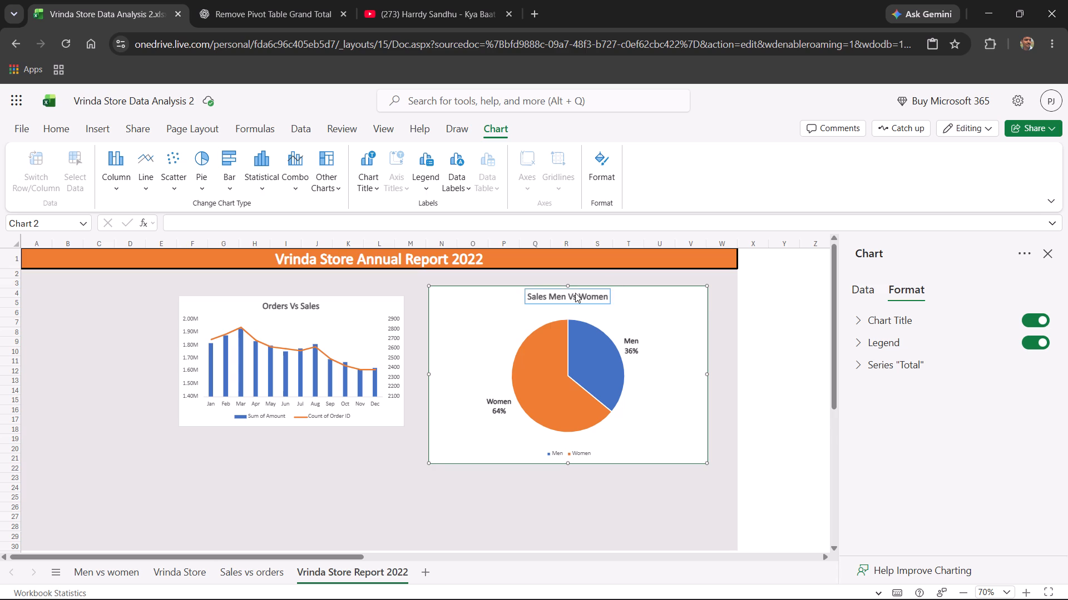
pyautogui.moveTo(567, 285); pyautogui.dragTo(569, 293)
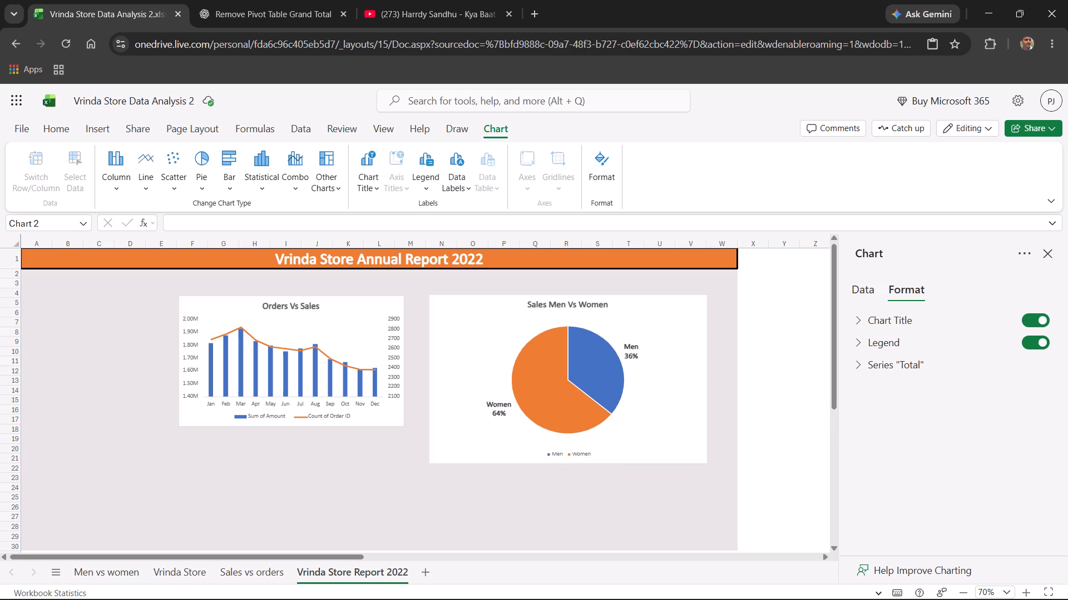
pyautogui.moveTo(569, 293); pyautogui.dragTo(571, 280)
pyautogui.doubleClick(452, 328)
pyautogui.rightClick(452, 328)
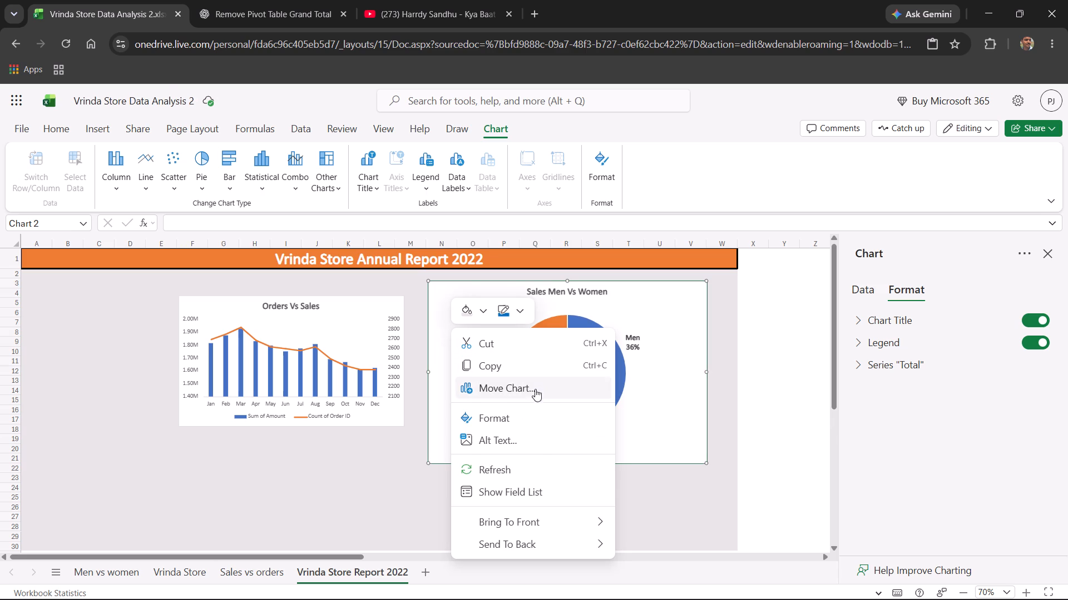
pyautogui.click(659, 386)
pyautogui.moveTo(704, 461); pyautogui.dragTo(709, 469)
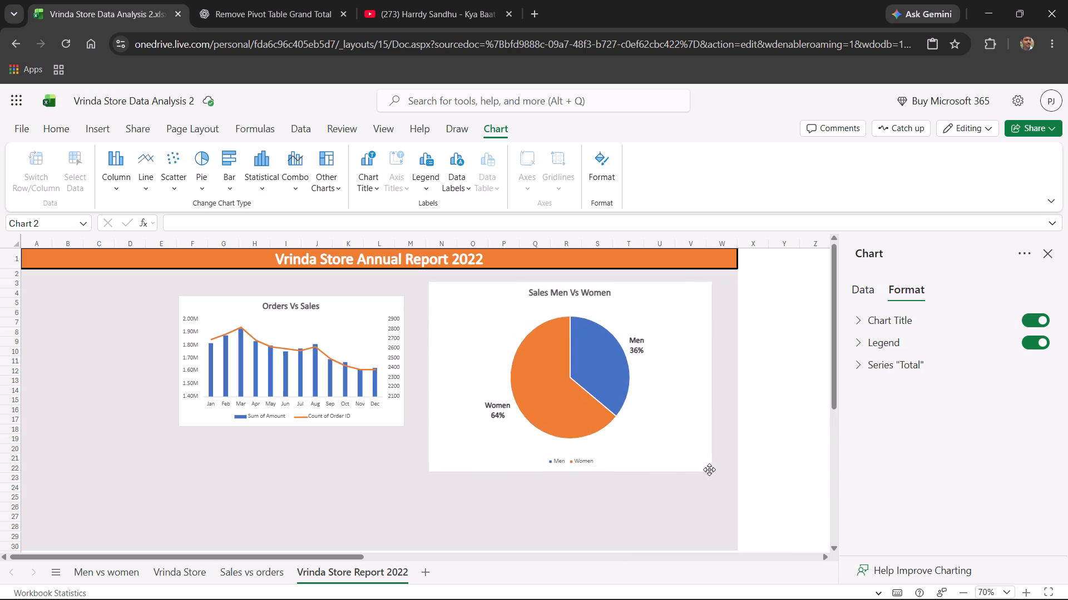
pyautogui.moveTo(709, 469); pyautogui.dragTo(709, 469)
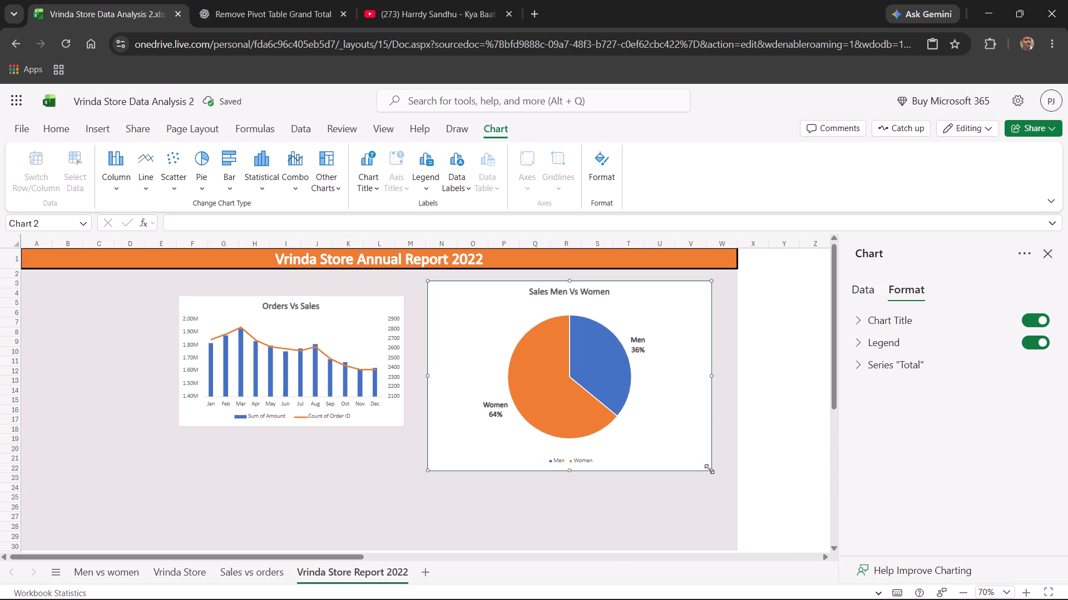
# Open the formatting options of the Sales Men Vs Women chart.
pyautogui.rightClick(671, 396)
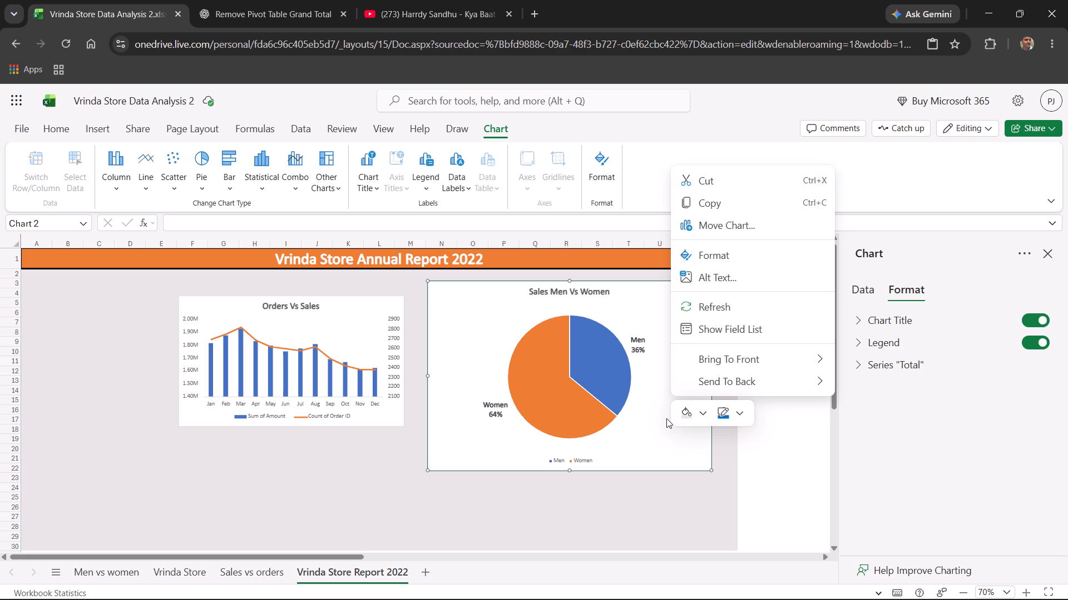
pyautogui.click(735, 259)
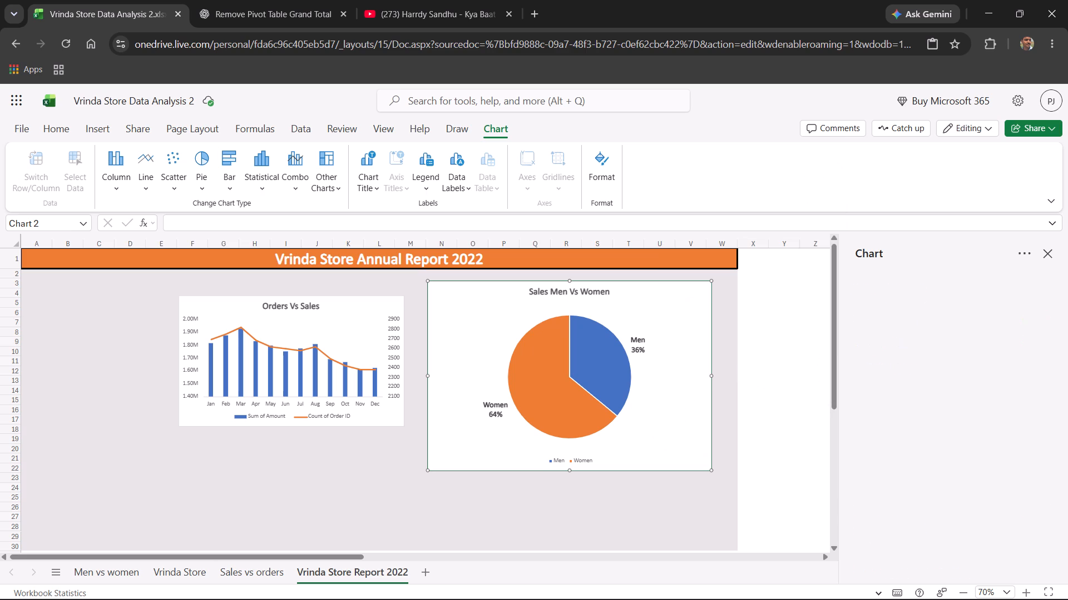
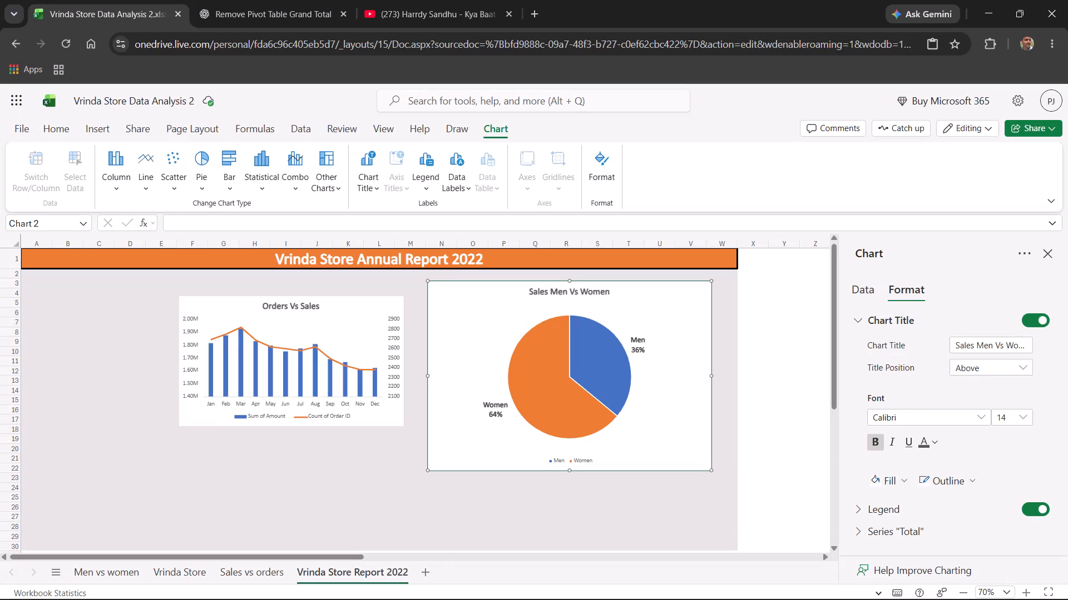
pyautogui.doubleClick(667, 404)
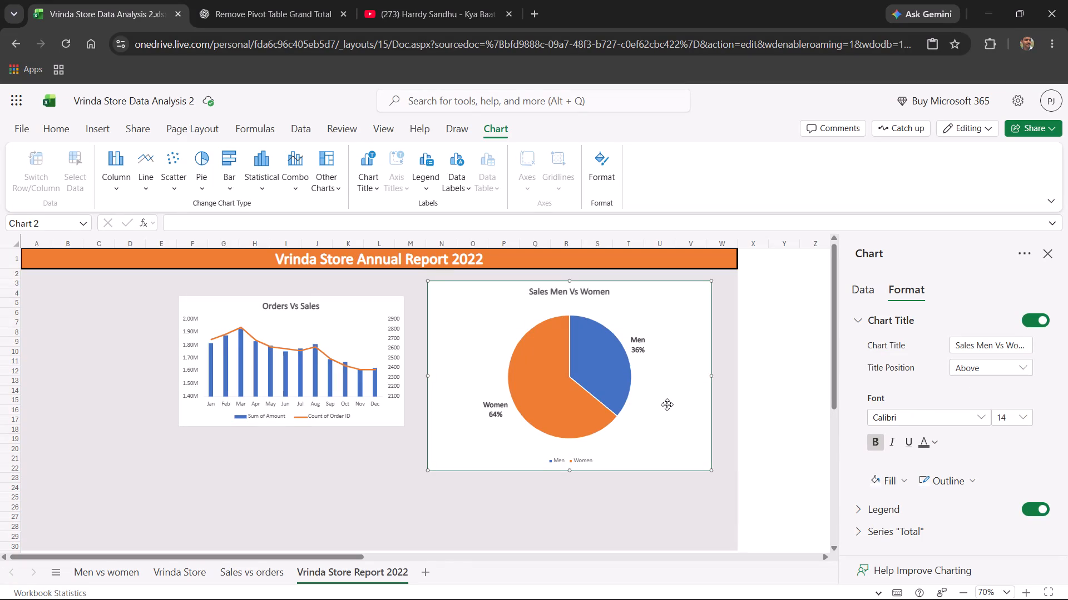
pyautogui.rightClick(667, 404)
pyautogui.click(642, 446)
# Resize the Sales Men Vs Women chart so it spans about rows 3 to 22 and columns N to the start of V.
pyautogui.moveTo(711, 469); pyautogui.dragTo(709, 467)
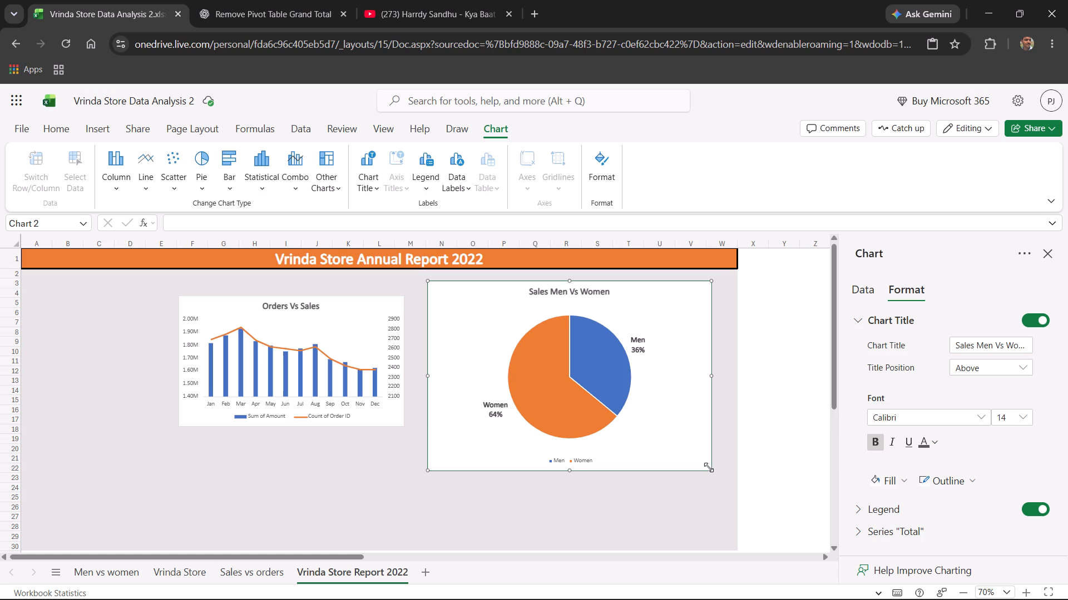
pyautogui.moveTo(709, 467); pyautogui.dragTo(689, 462)
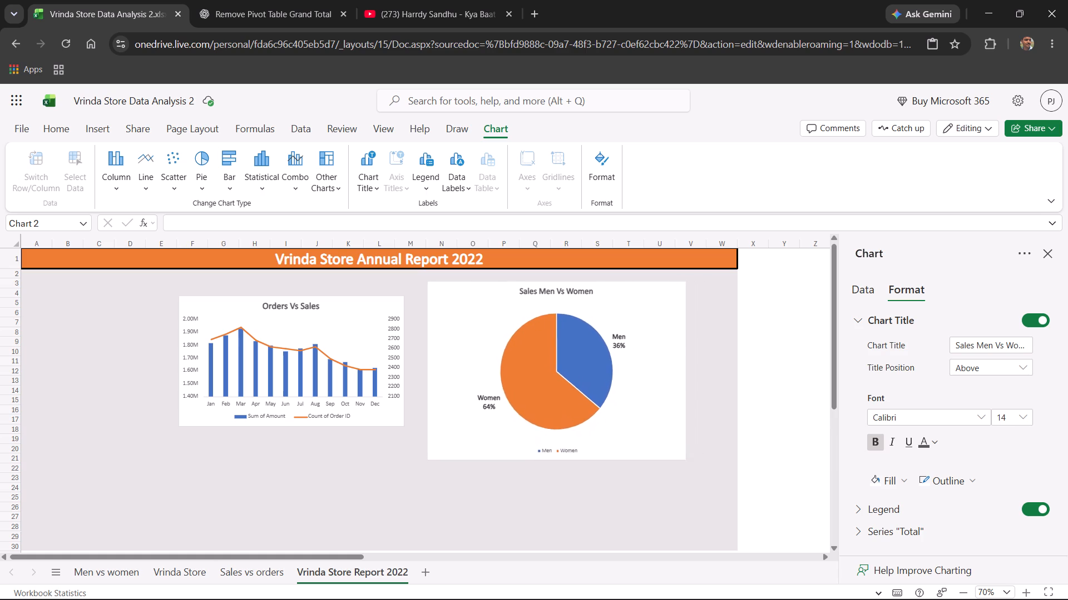
pyautogui.moveTo(689, 462); pyautogui.dragTo(703, 479)
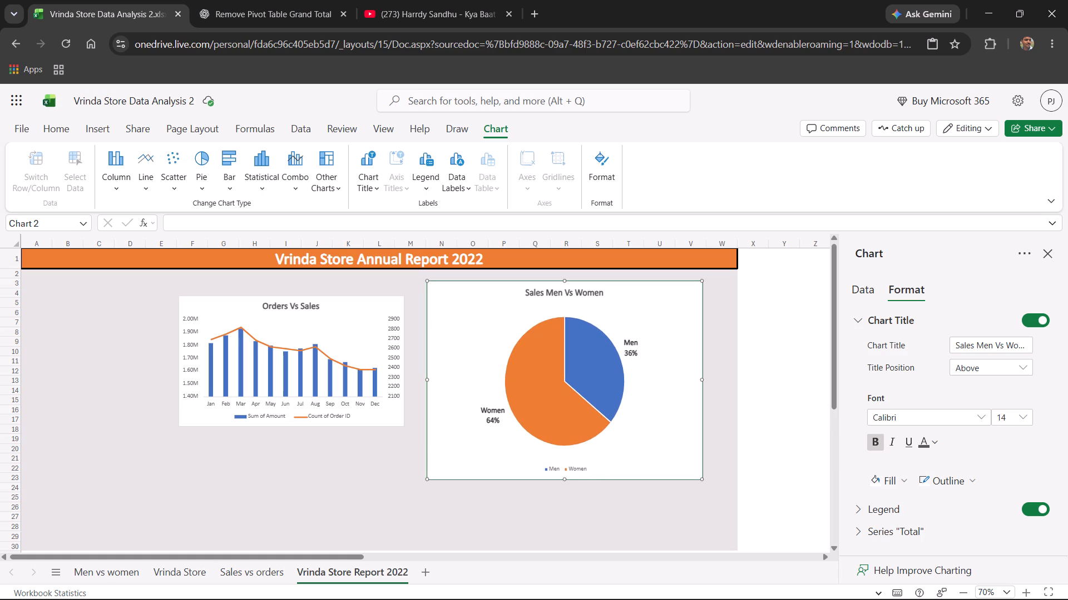
pyautogui.moveTo(563, 480); pyautogui.dragTo(576, 494)
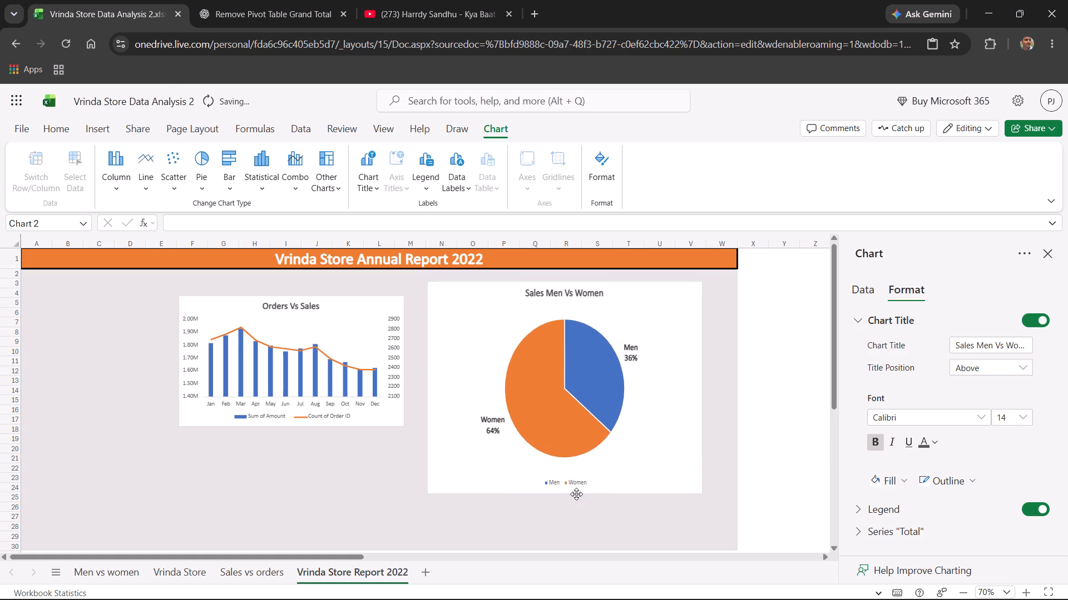
pyautogui.moveTo(576, 494); pyautogui.dragTo(591, 483)
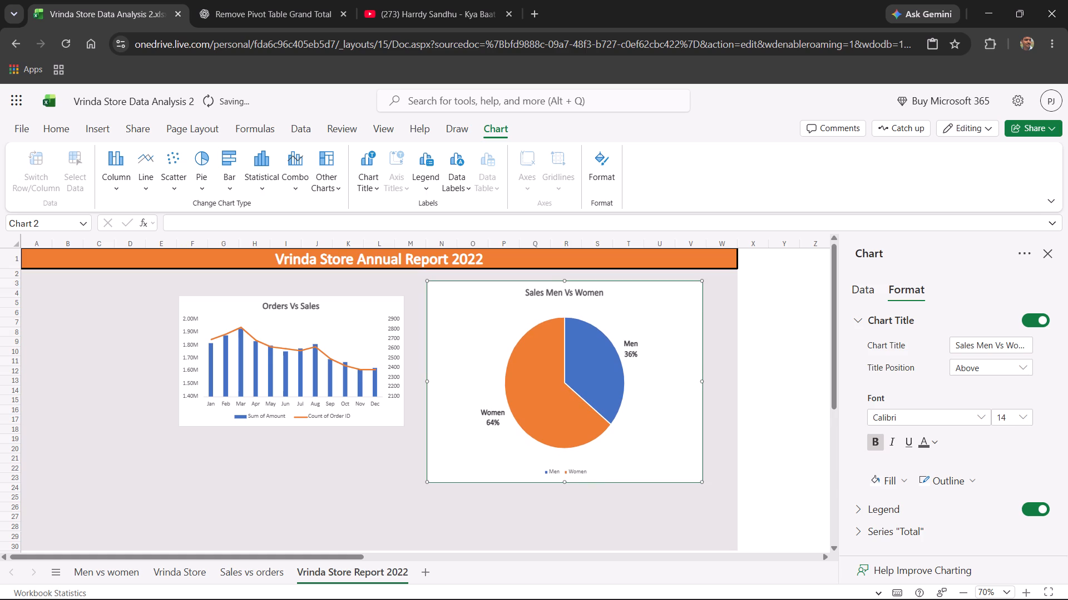
pyautogui.moveTo(701, 382); pyautogui.dragTo(711, 379)
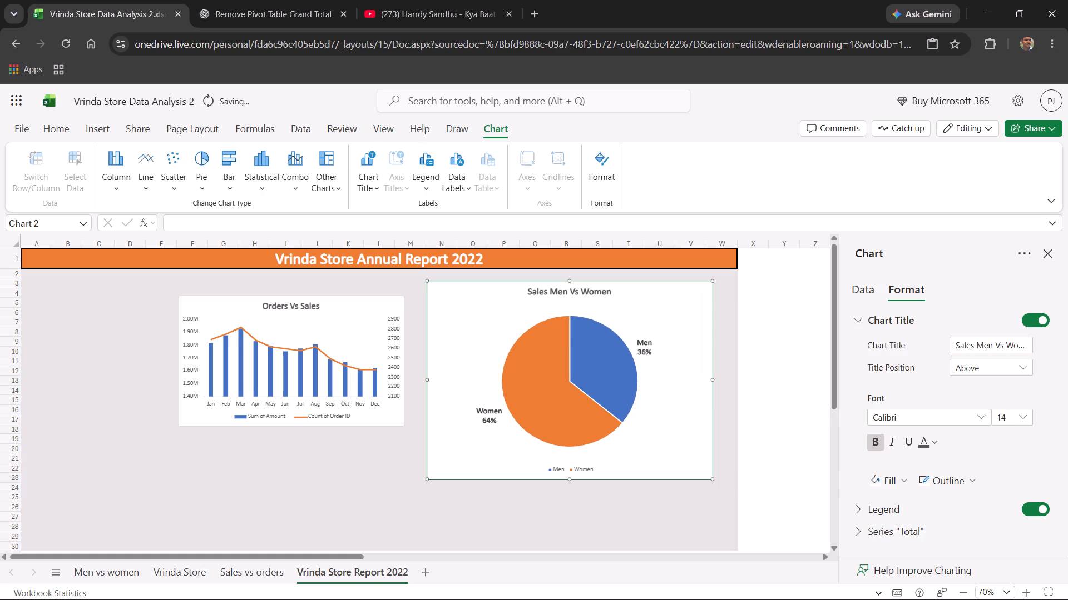
pyautogui.moveTo(713, 478); pyautogui.dragTo(669, 434)
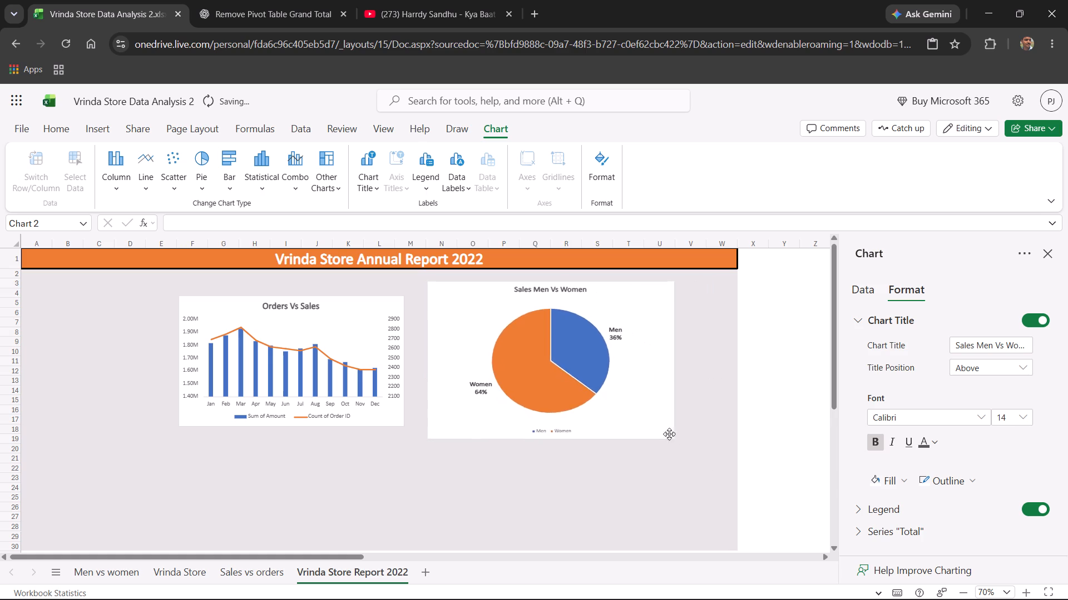
pyautogui.moveTo(669, 434); pyautogui.dragTo(701, 501)
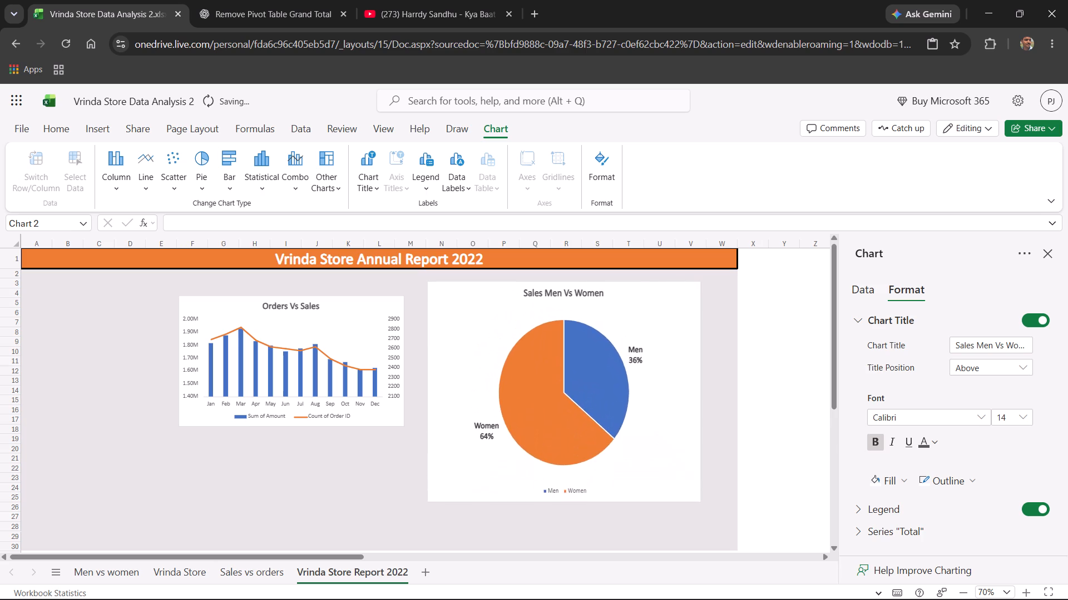
pyautogui.moveTo(701, 501); pyautogui.dragTo(685, 467)
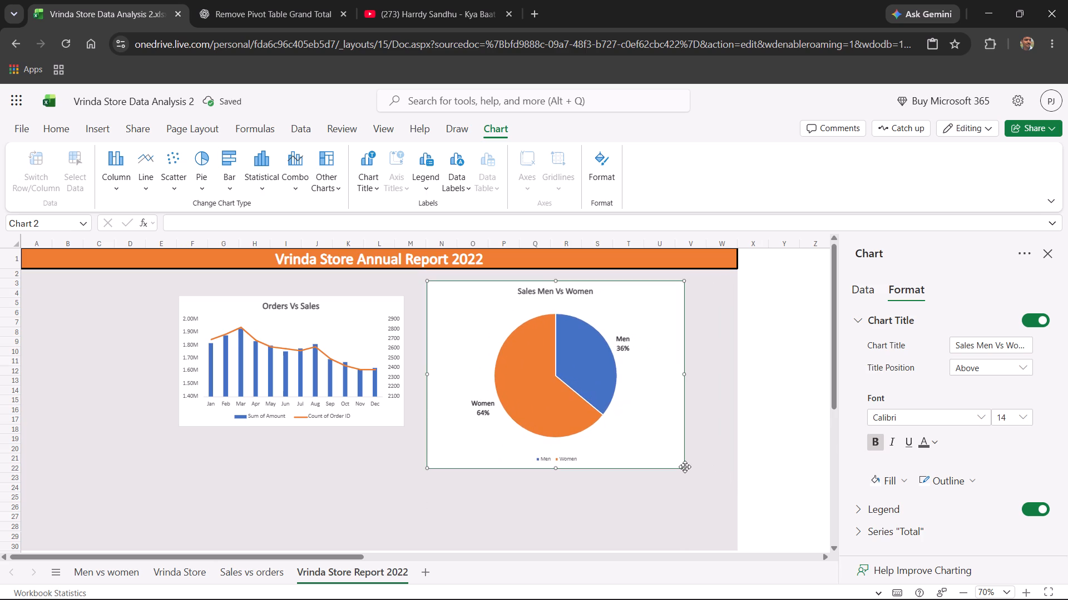
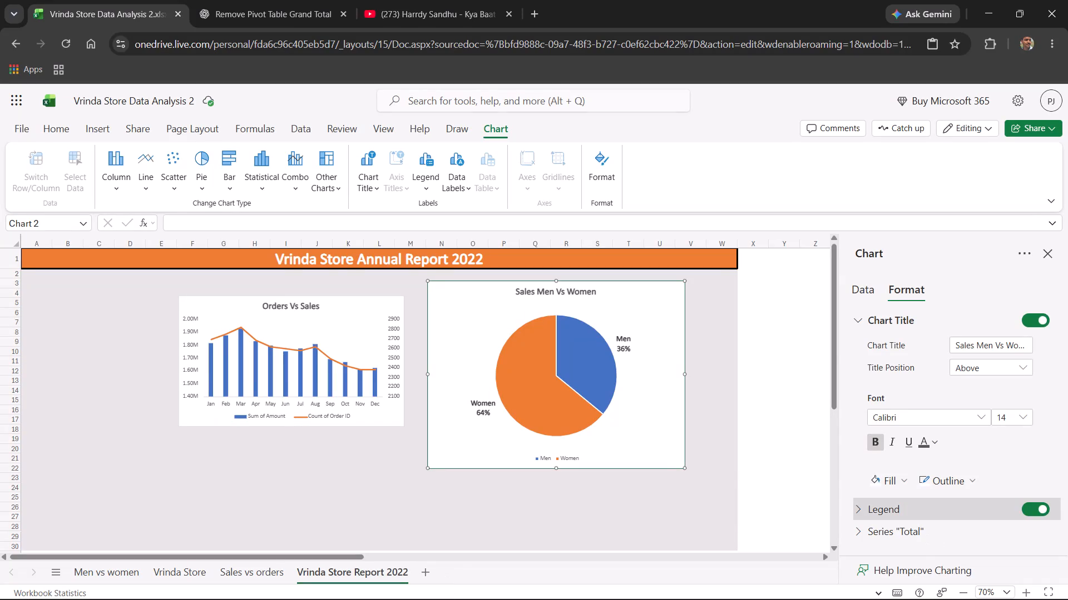
# Examine the series, data label and legend formatting options of the Sales Men Vs Women pie chart.
pyautogui.click(533, 378)
pyautogui.rightClick(533, 378)
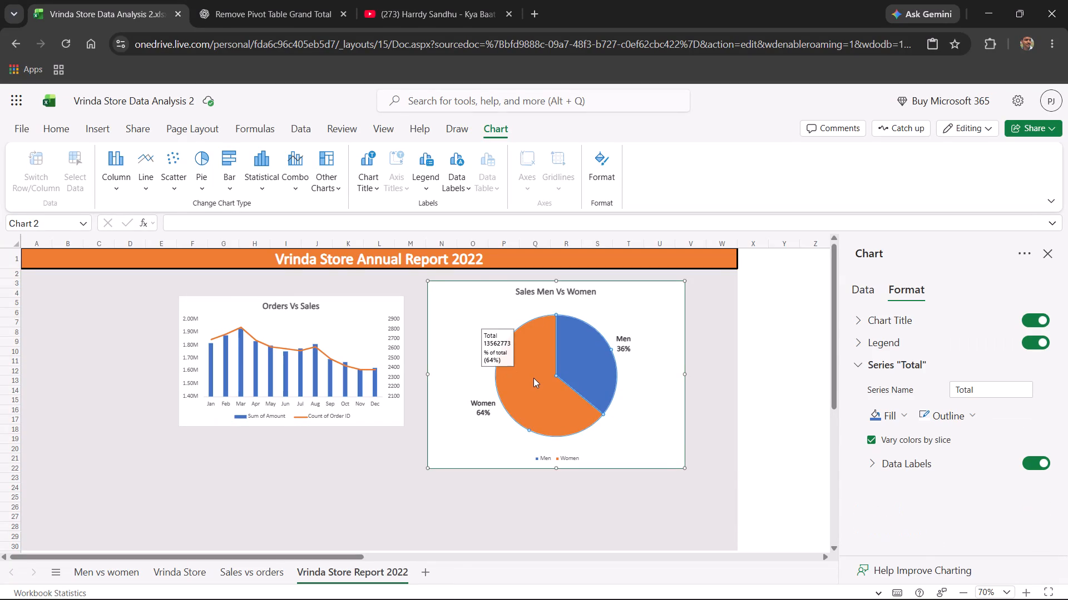
pyautogui.click(563, 401)
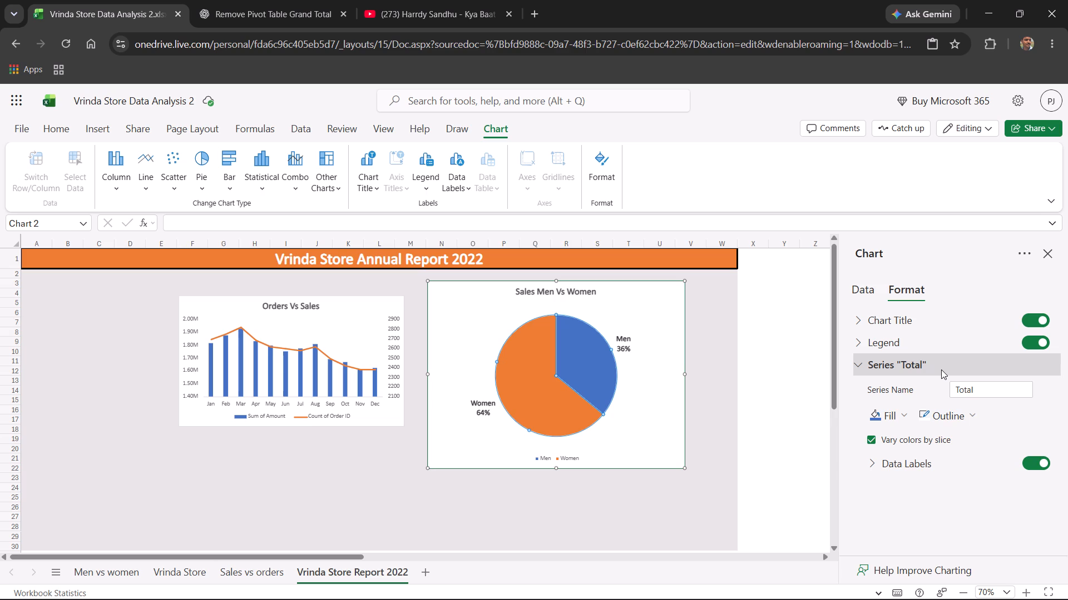
pyautogui.click(921, 364)
pyautogui.click(921, 364)
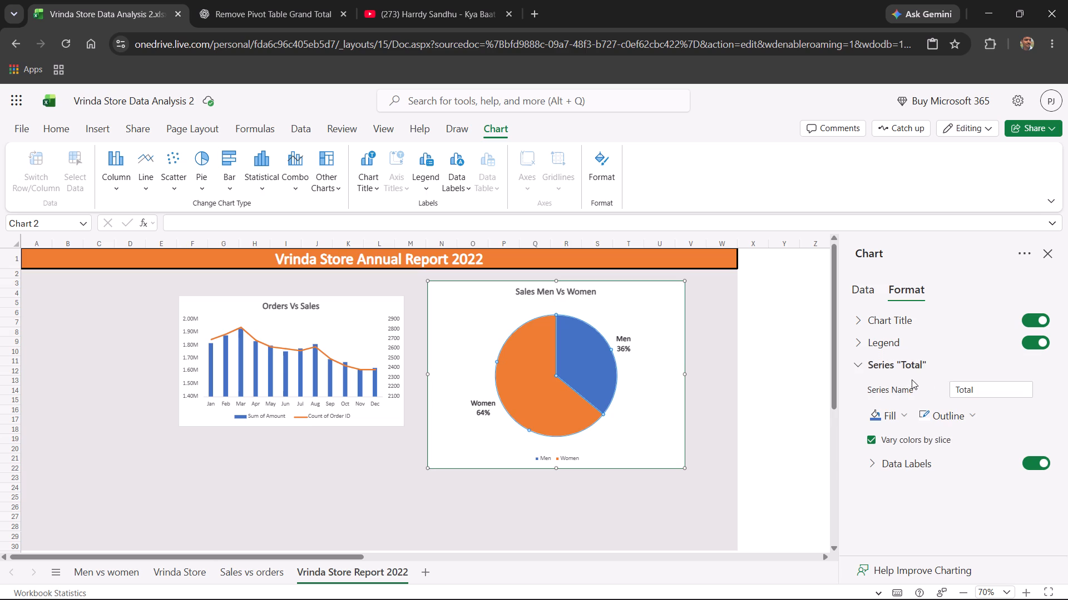
pyautogui.click(932, 467)
pyautogui.scroll(-7, 932, 467)
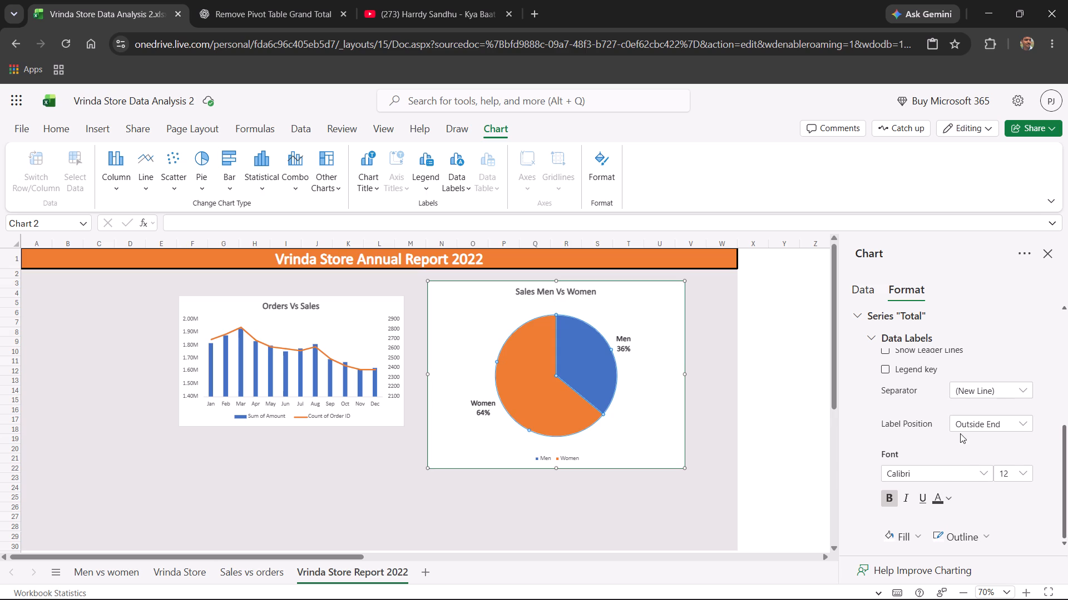
pyautogui.scroll(-1, 960, 433)
pyautogui.scroll(2, 960, 483)
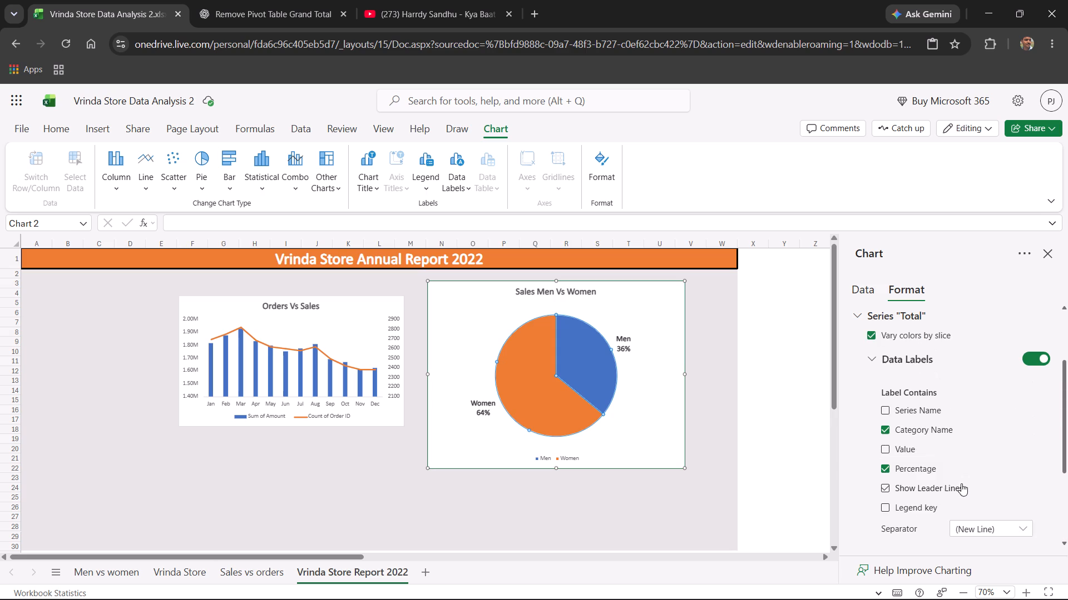
pyautogui.scroll(1, 961, 483)
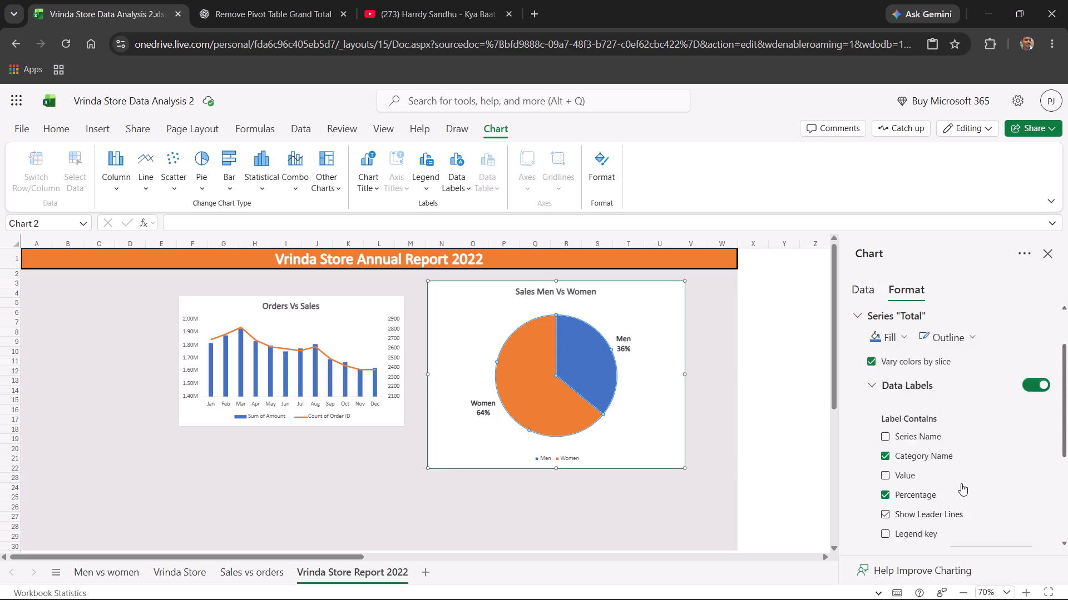
pyautogui.scroll(1, 961, 483)
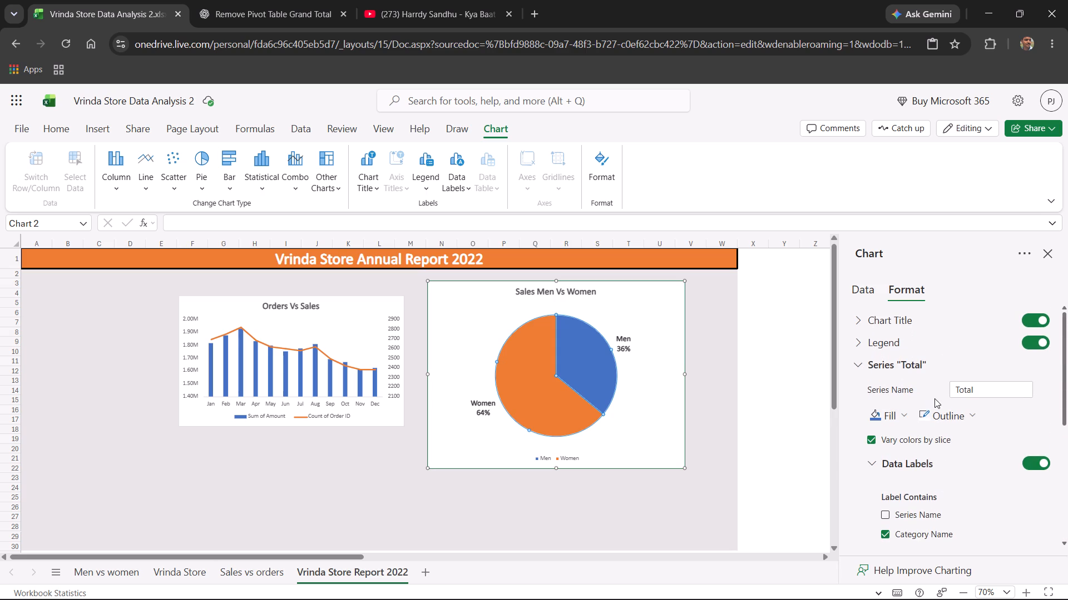
pyautogui.click(864, 342)
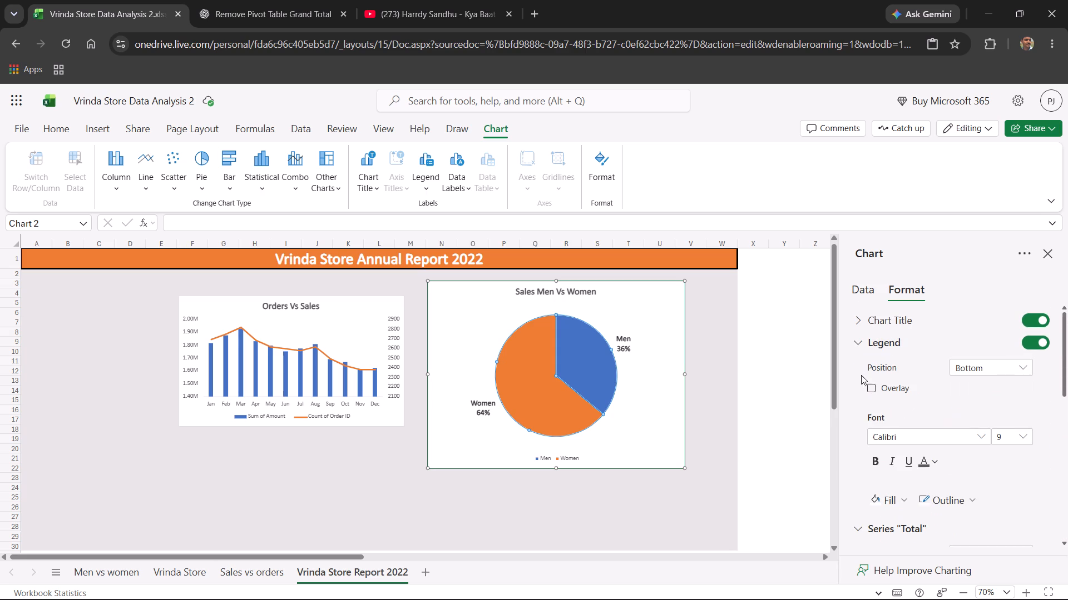
pyautogui.scroll(-1, 905, 414)
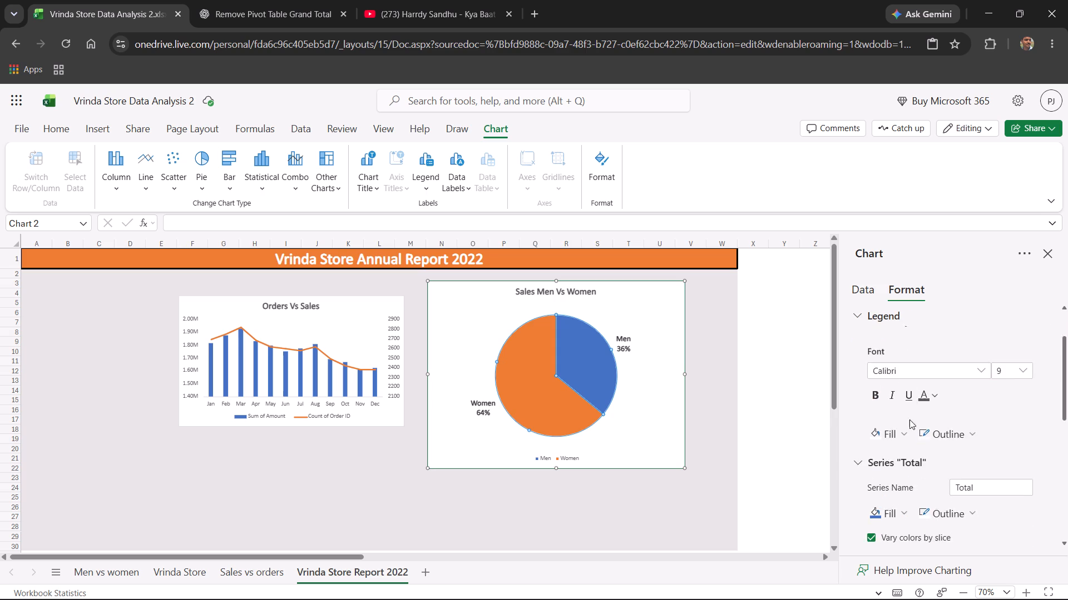
pyautogui.scroll(-1, 917, 422)
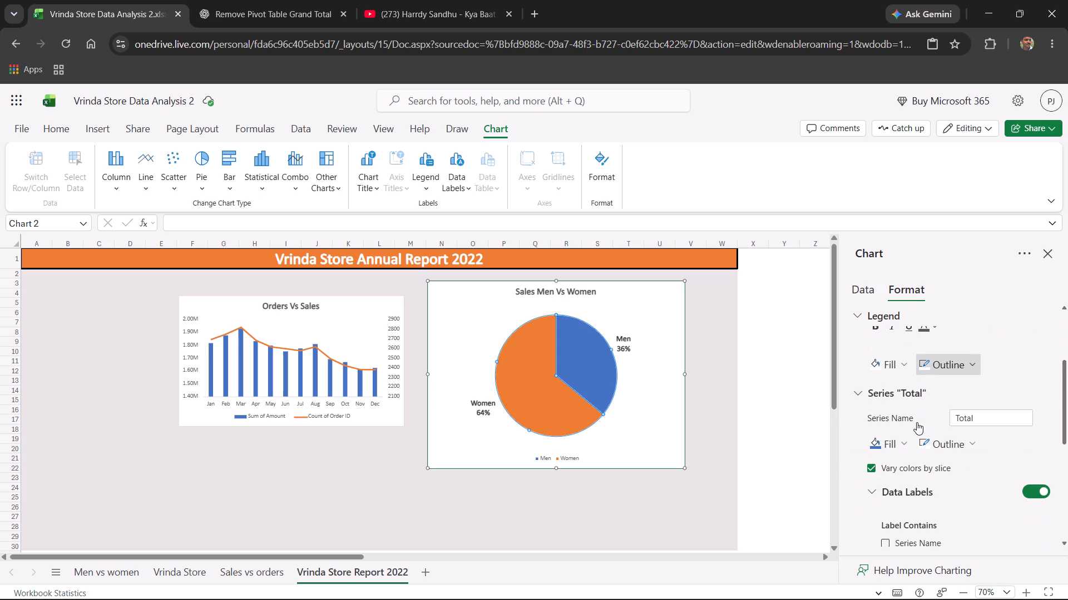